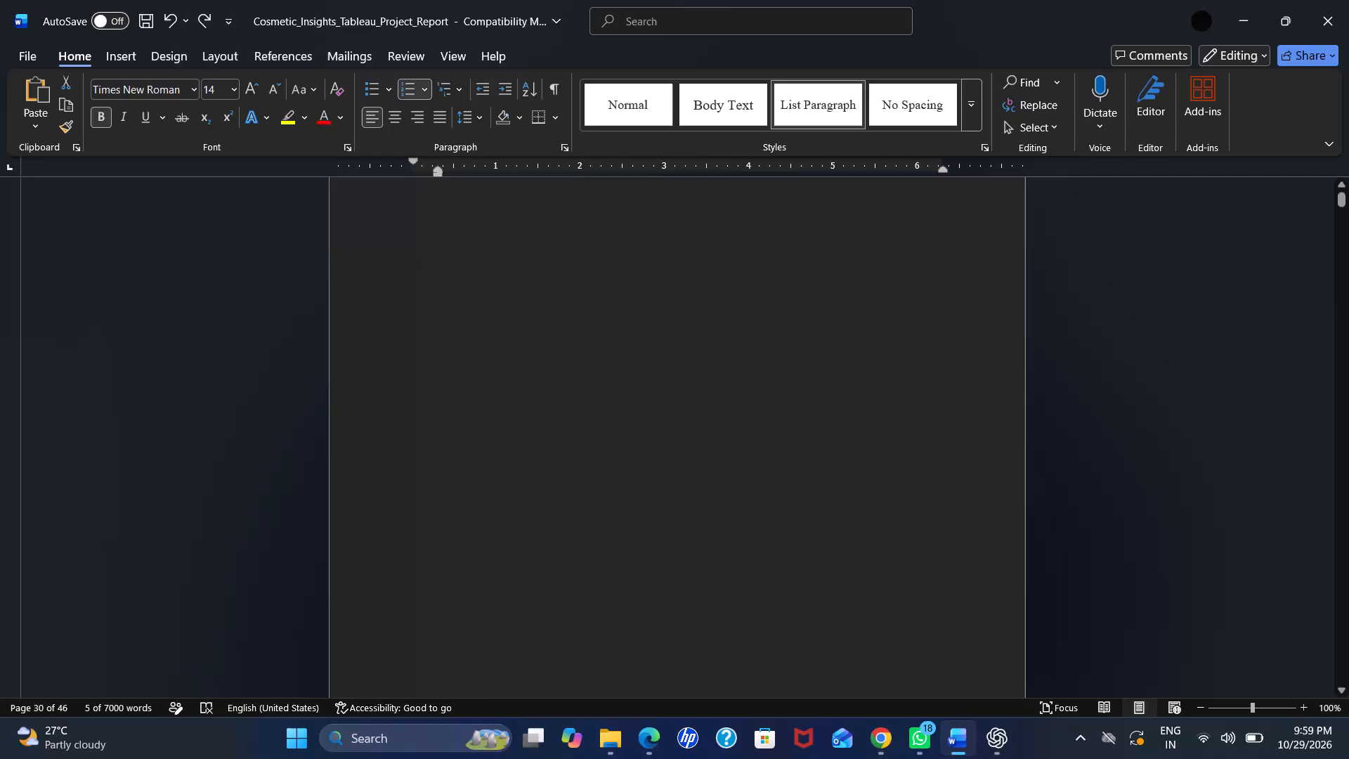
Set line spacing to 1.5 for the cover-page lines below the college name, from the autonomous-institute line through 2026-2027.
scroll(719, 190, "up", 7)
scroll(719, 190, "down", 4)
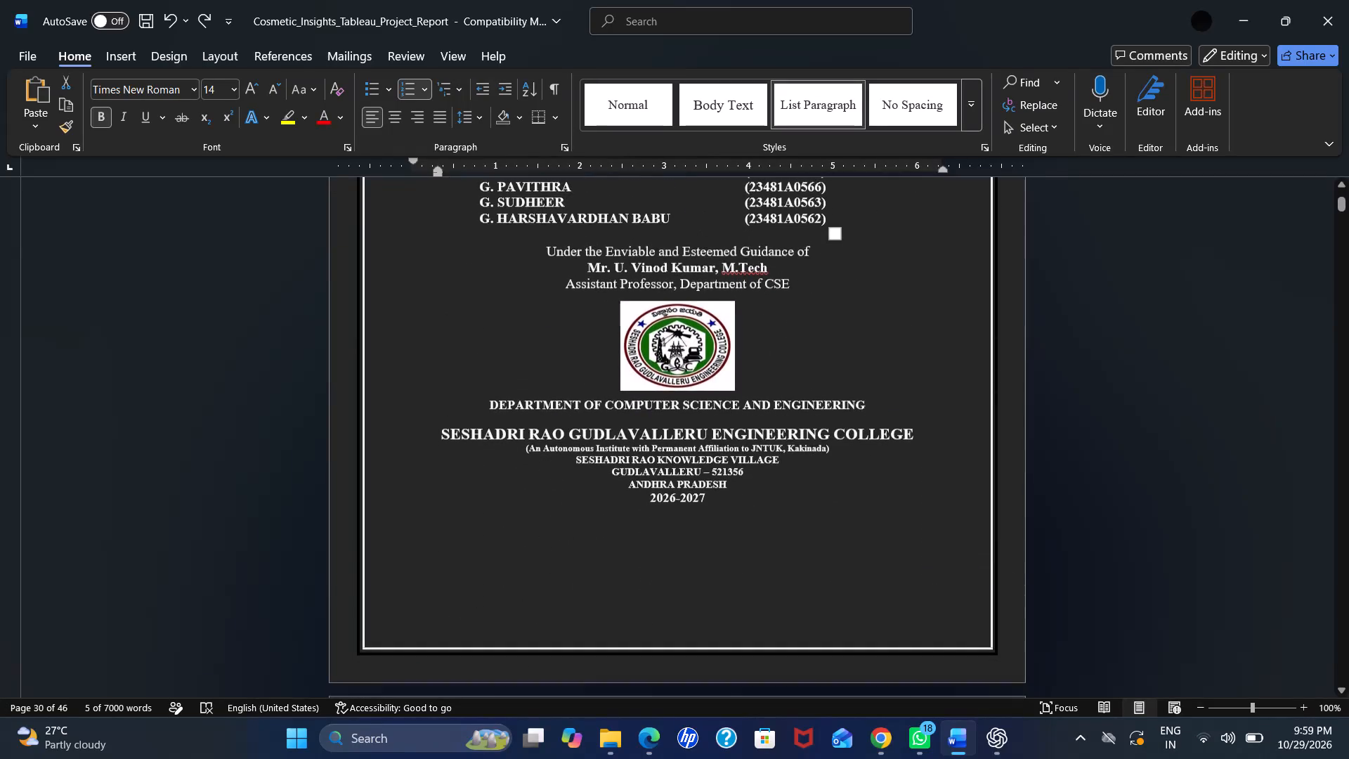
scroll(719, 190, "up", 2)
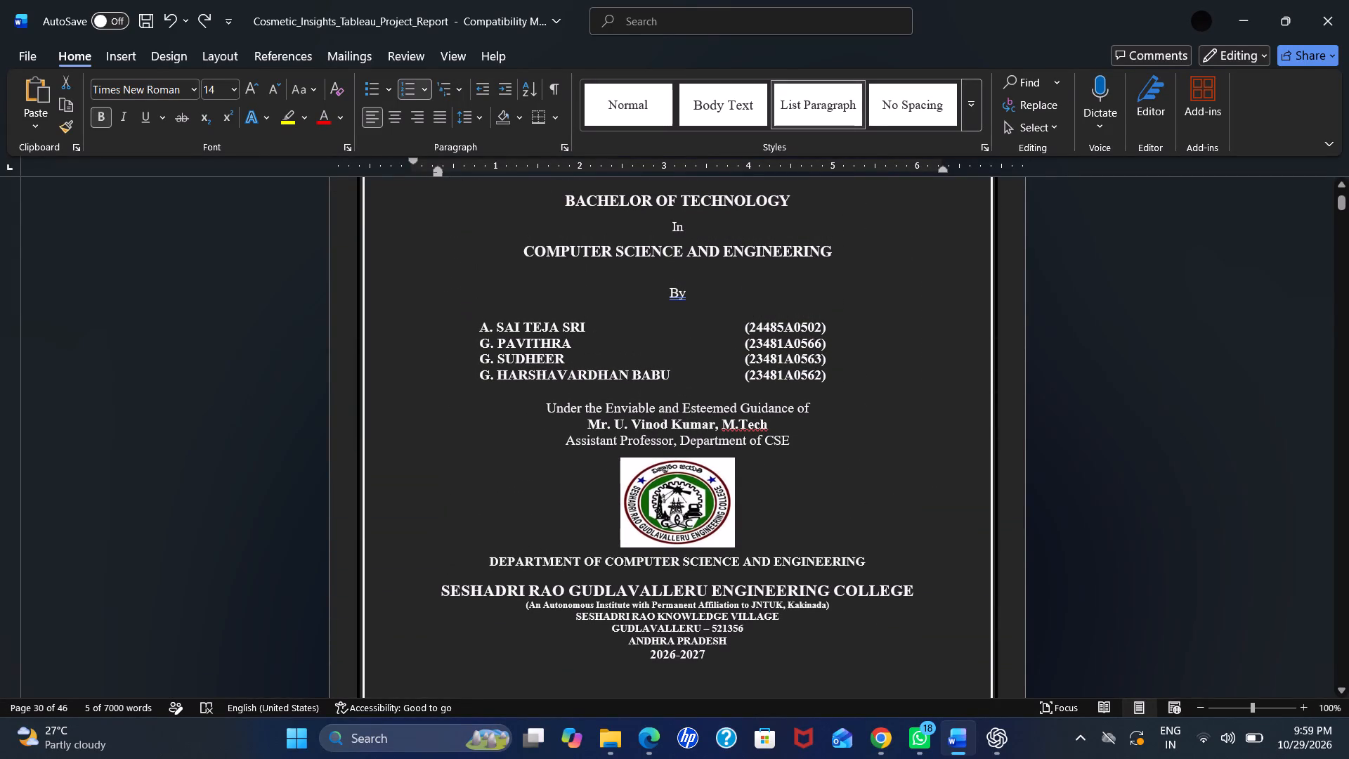
left_click_drag(519, 604, 620, 648)
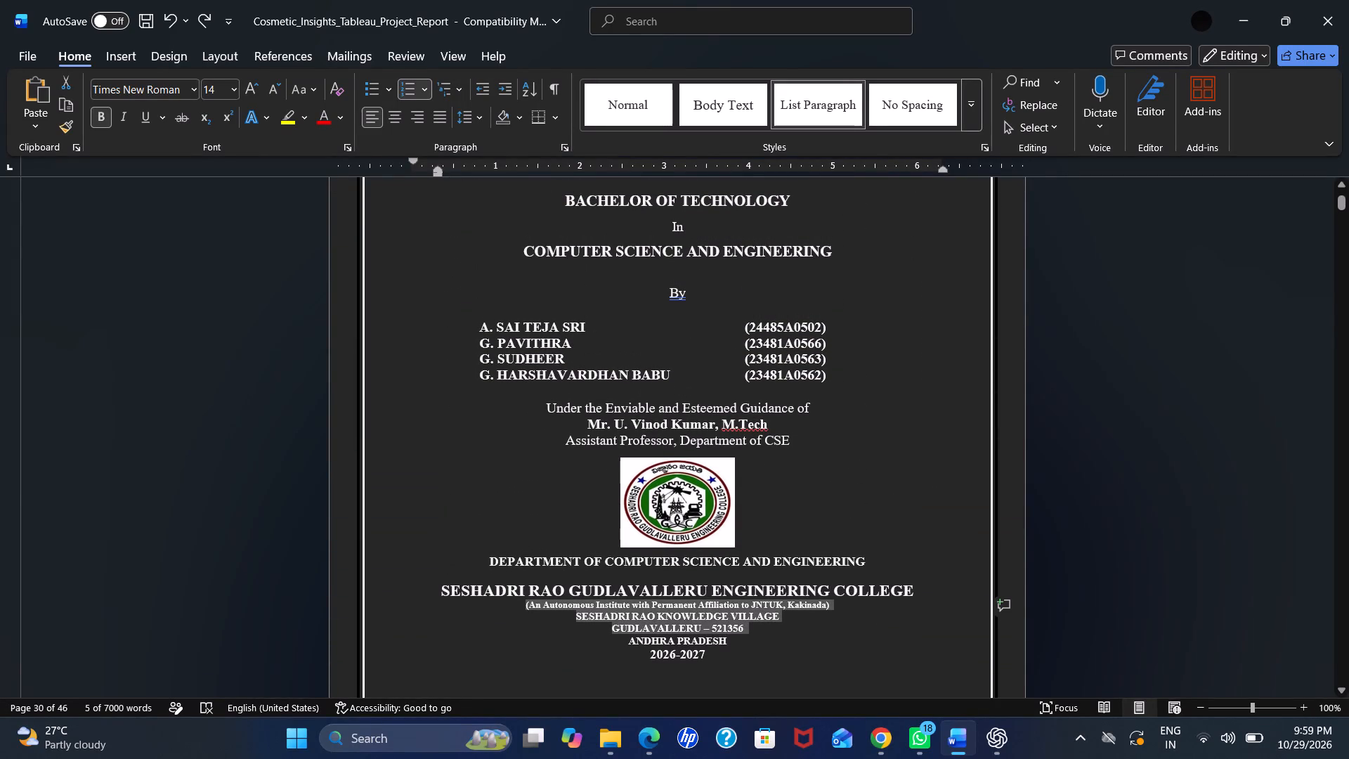
left_click_drag(620, 648, 620, 649)
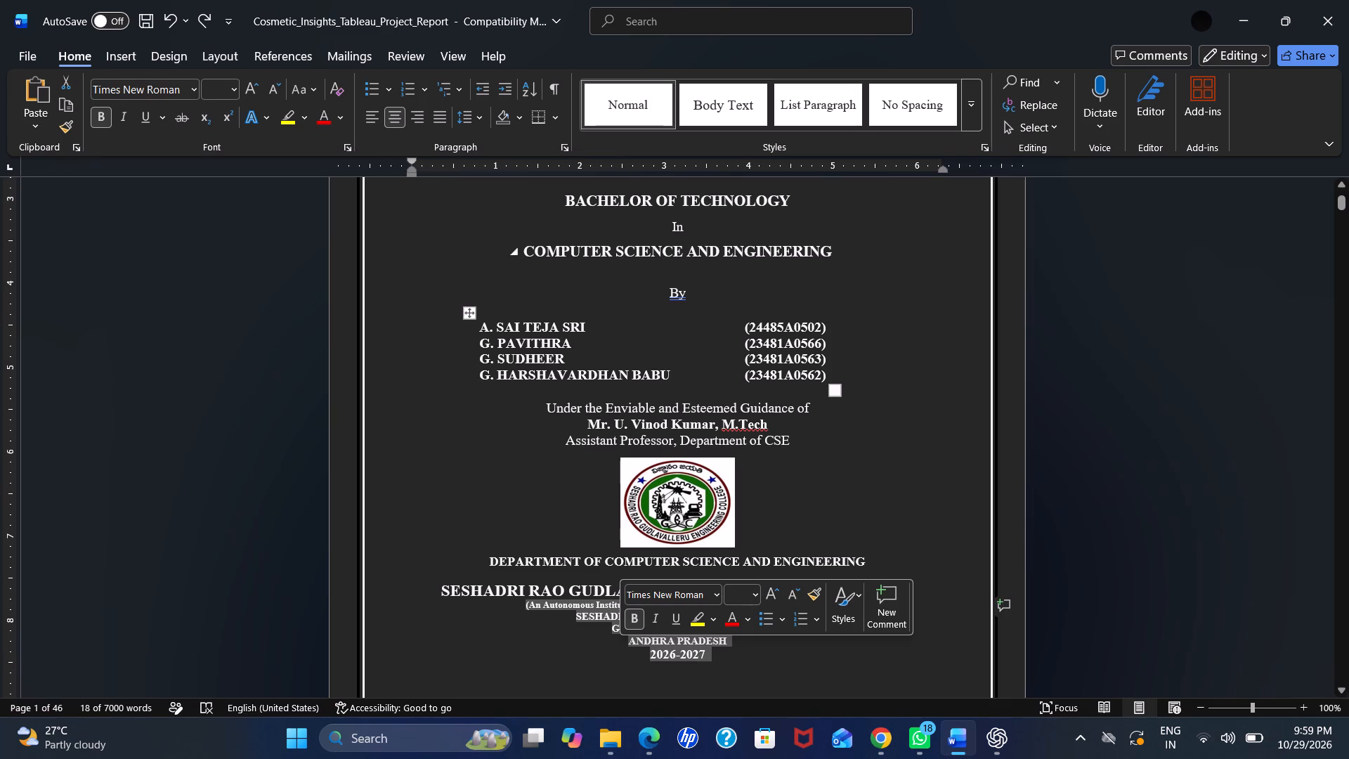
left_click(470, 113)
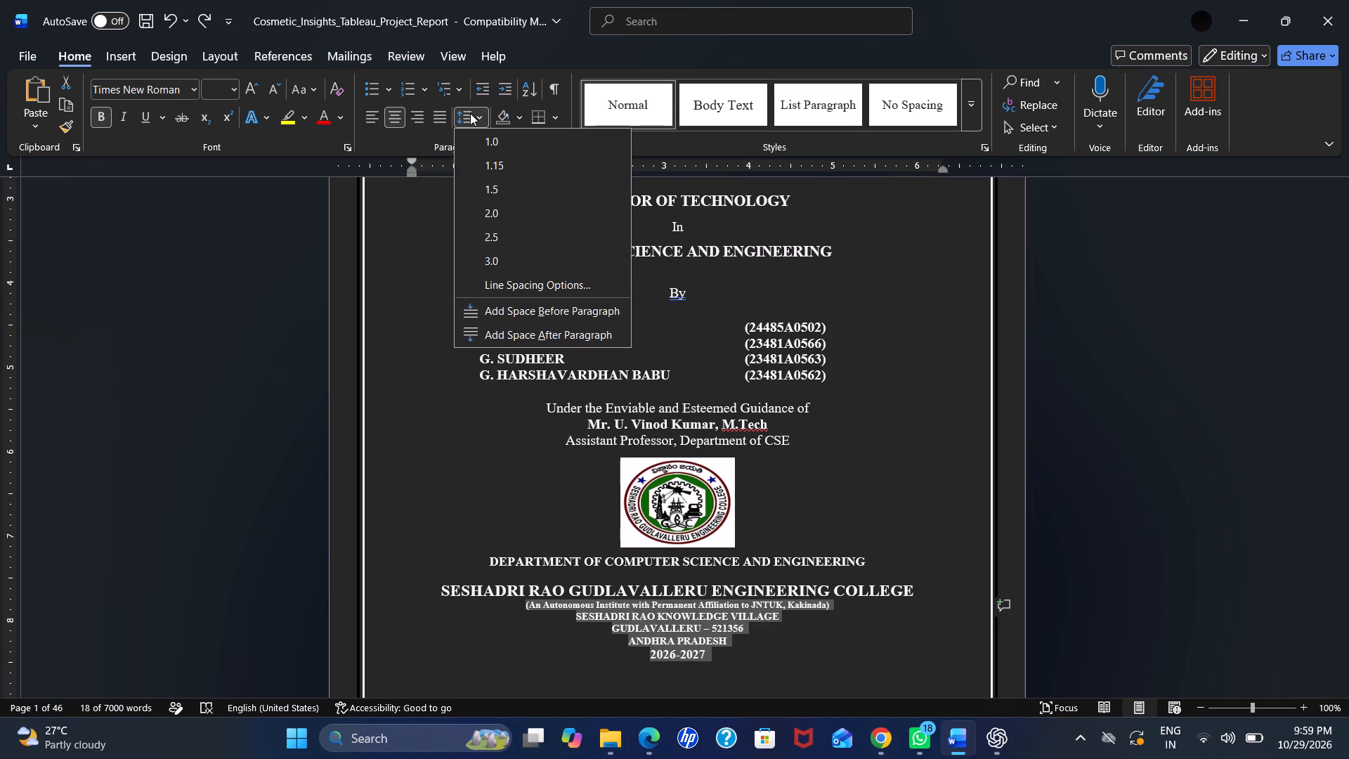
left_click(484, 183)
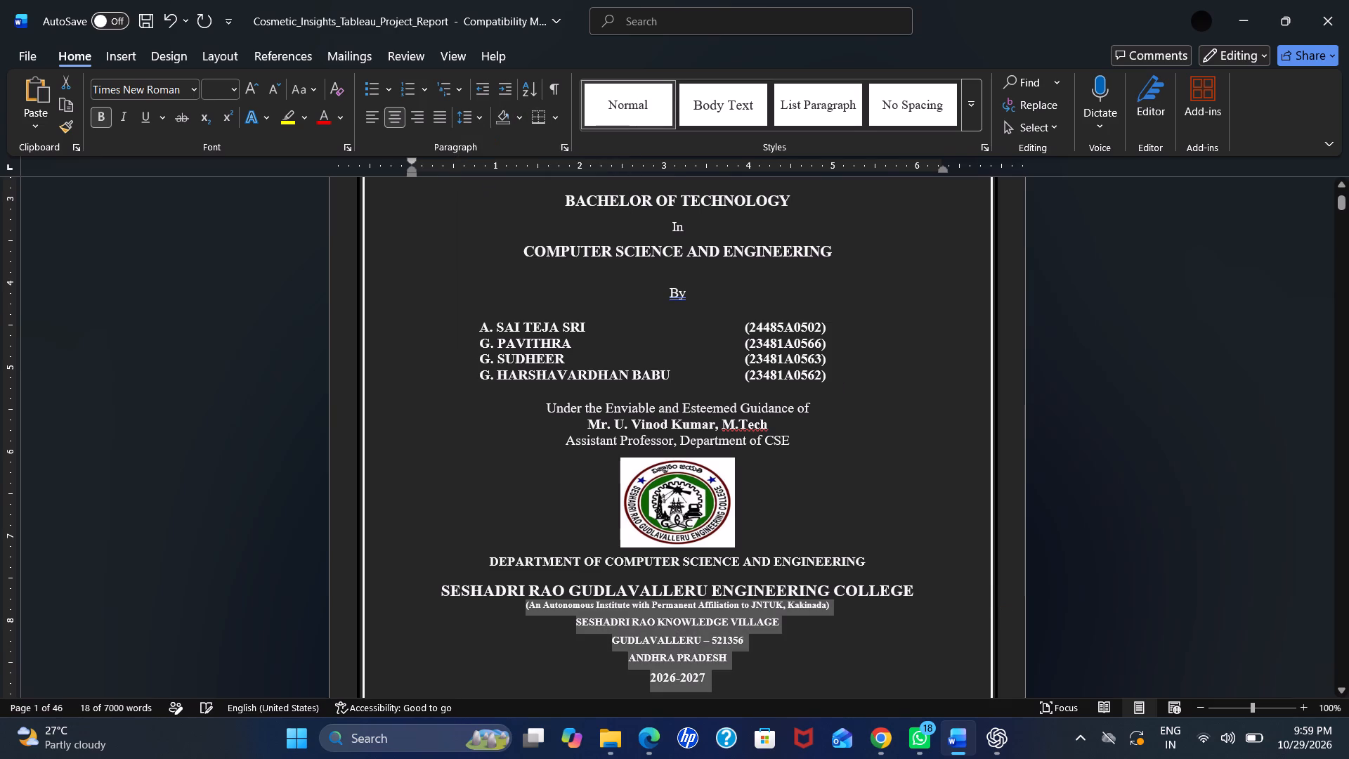
left_click(756, 590)
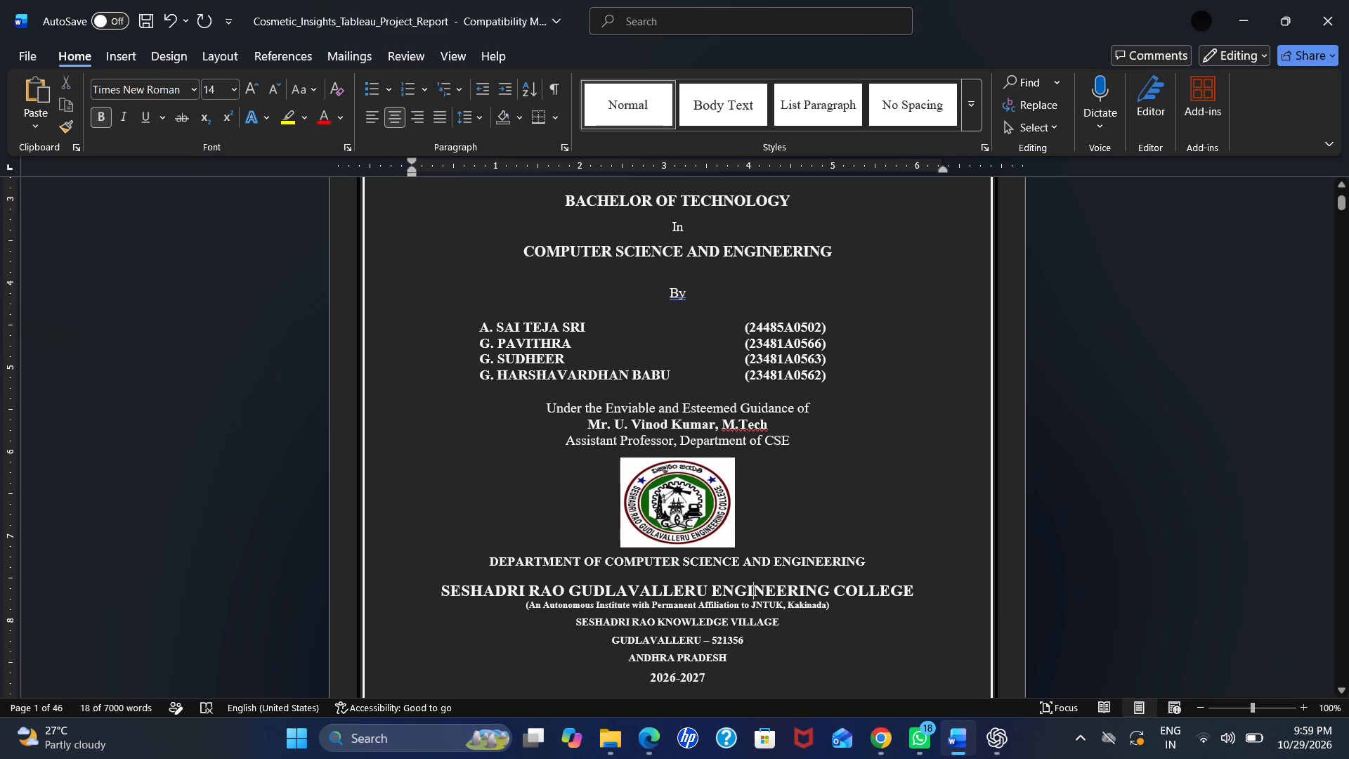
Check the font formatting of the cover page's autonomous-institute line, faculty submission line, university name and partial-fulfillment line.
left_click_drag(534, 605, 576, 602)
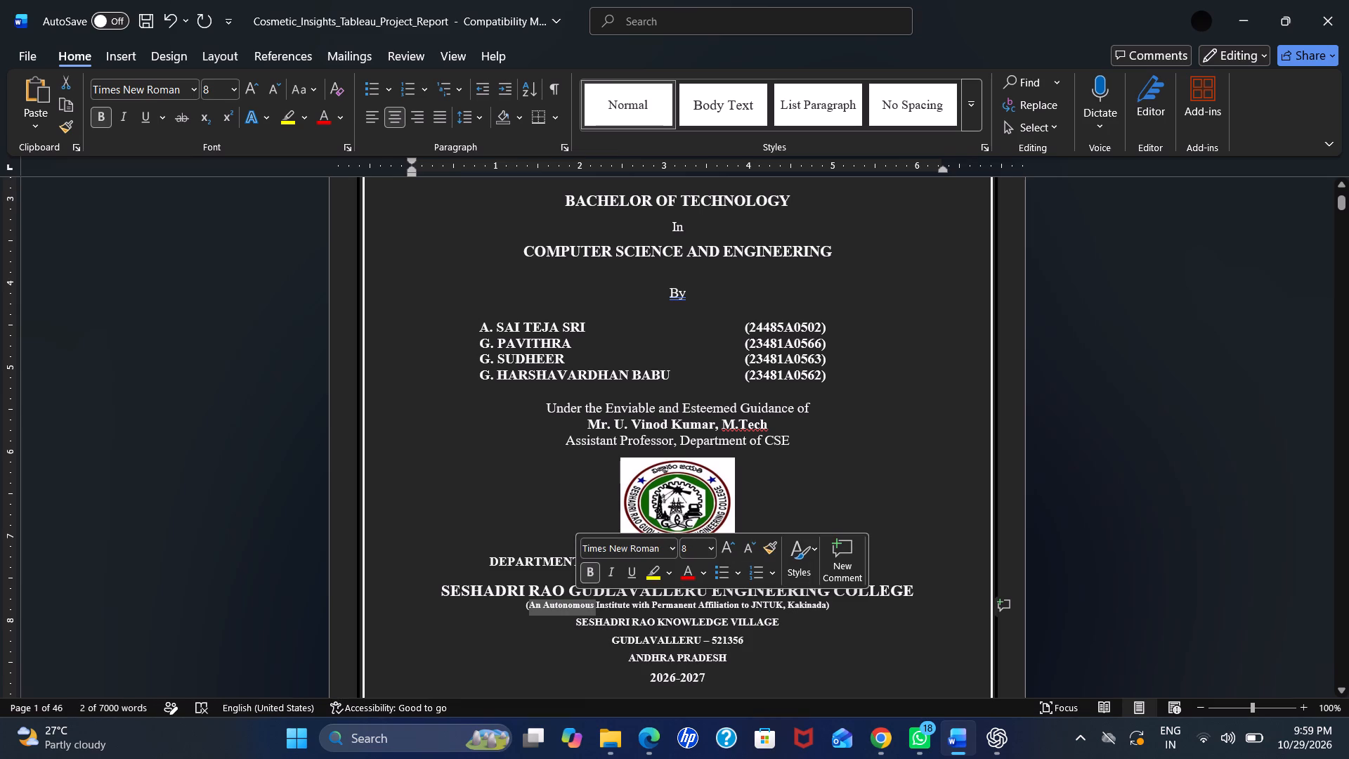
left_click(861, 398)
scroll(861, 398, "up", 2)
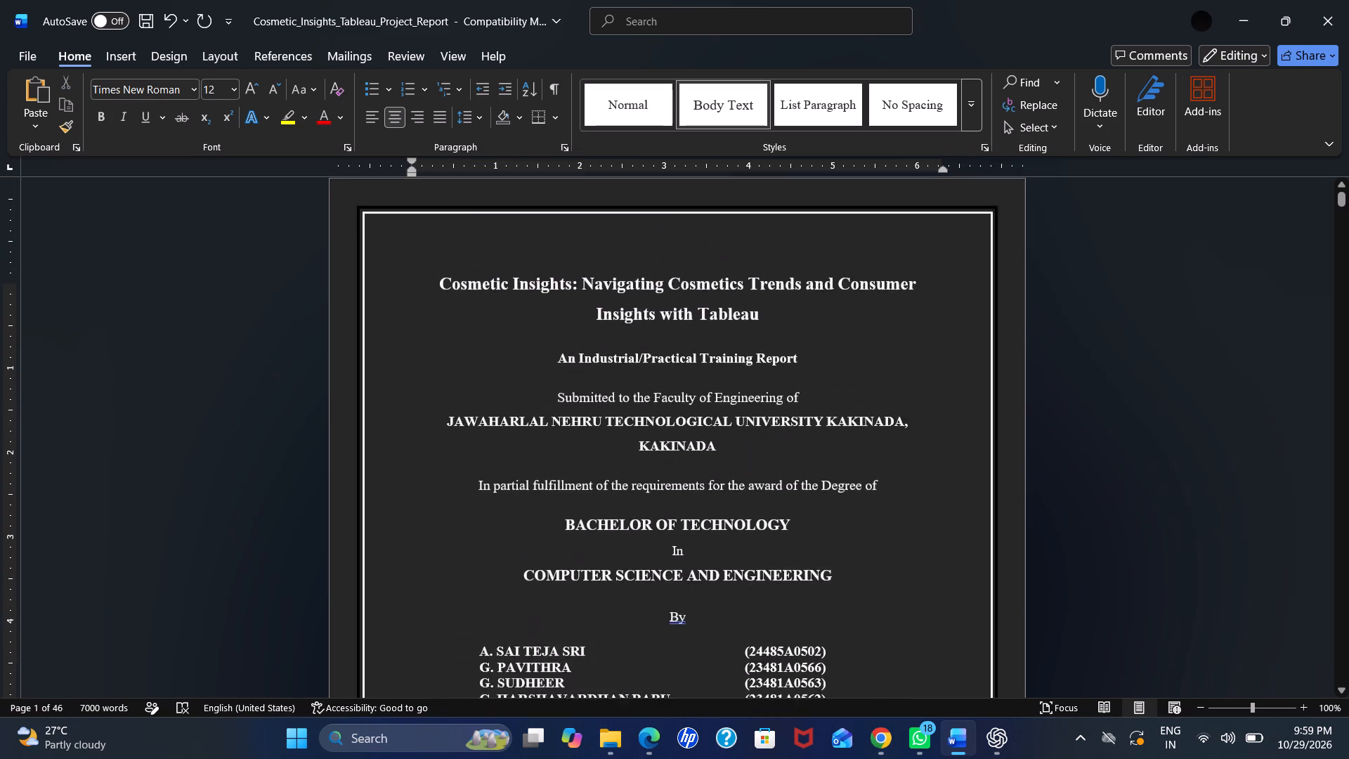
scroll(861, 398, "up", 2)
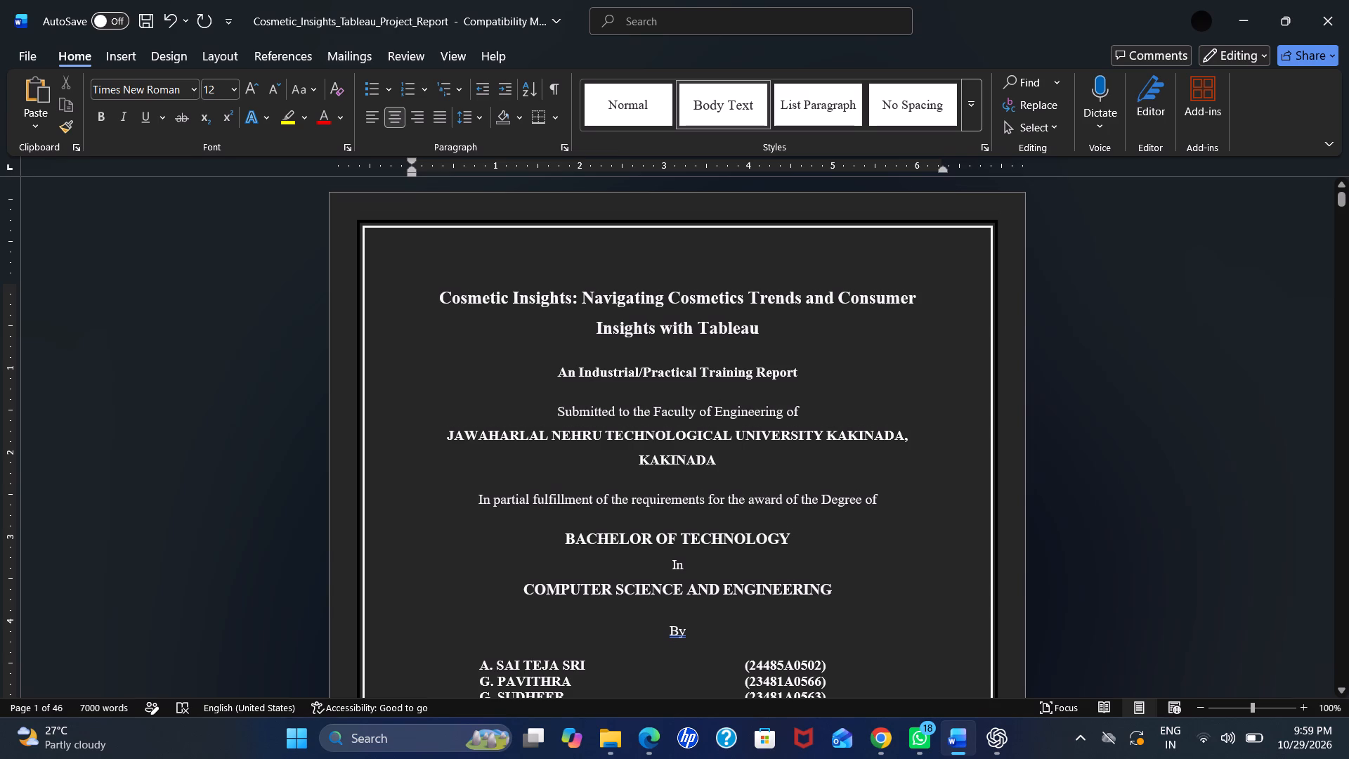
left_click_drag(805, 410, 589, 424)
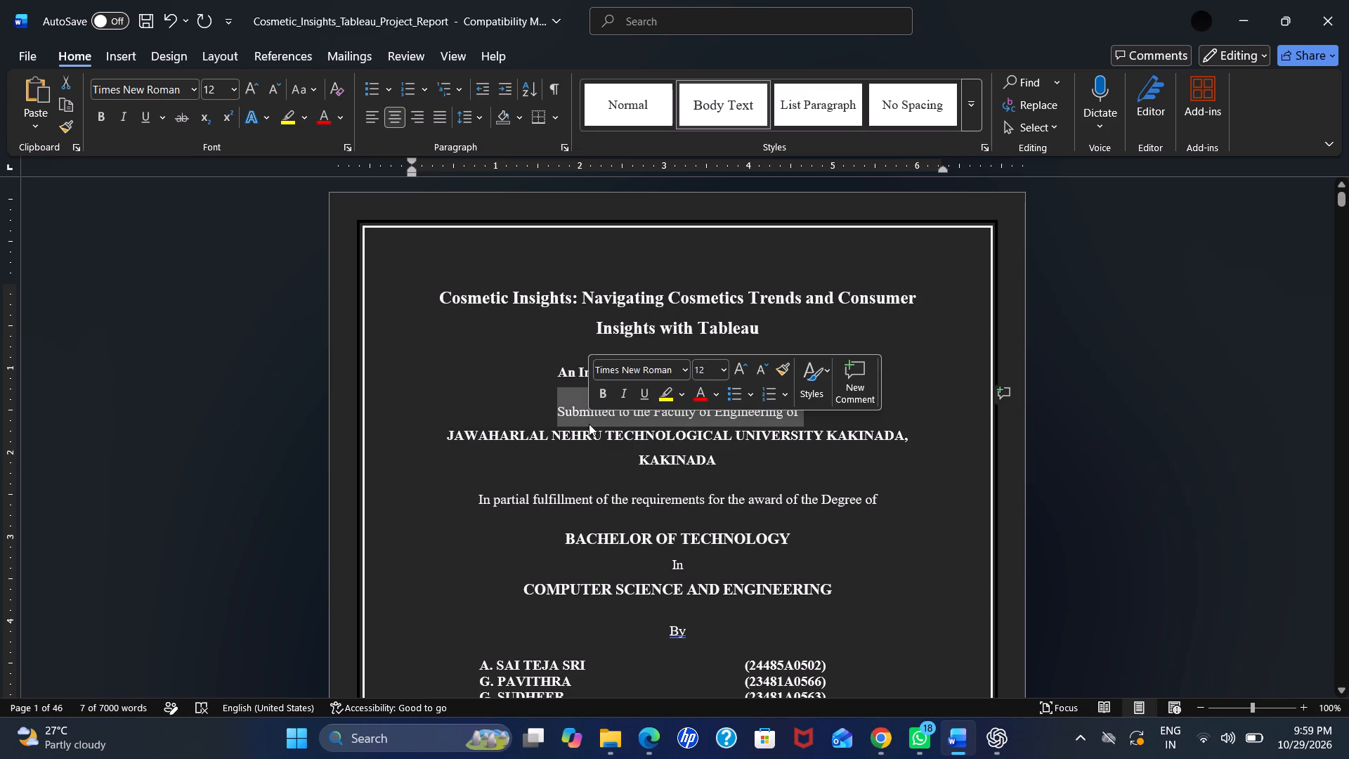
left_click(865, 519)
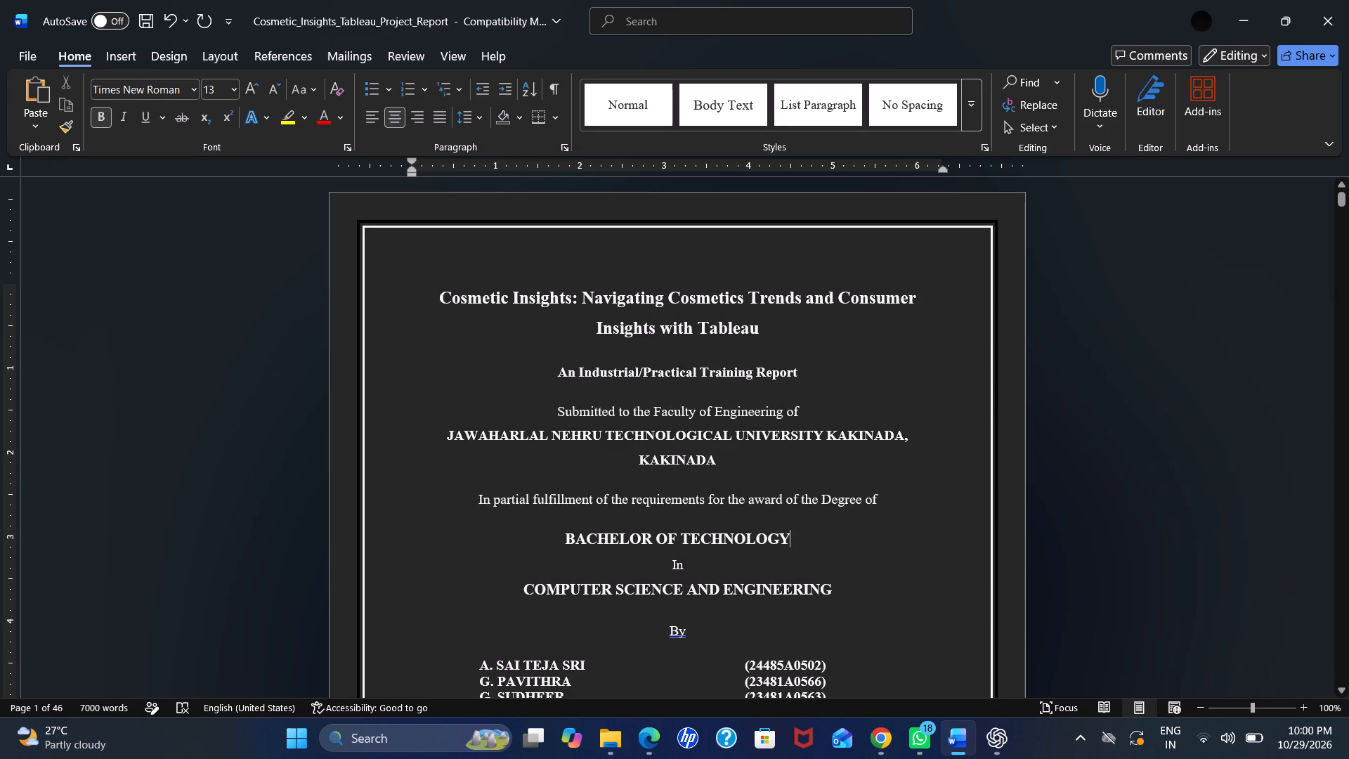
left_click_drag(881, 489, 481, 510)
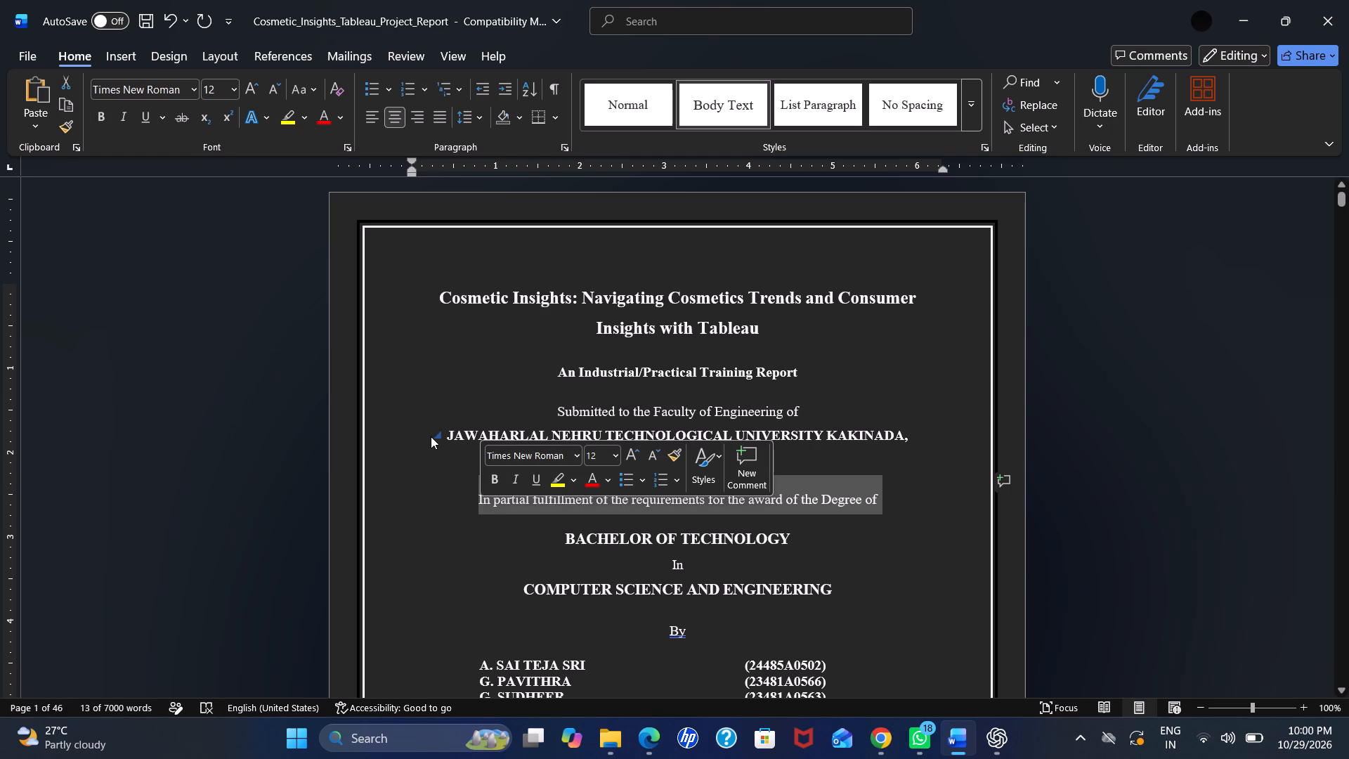
left_click_drag(446, 429, 514, 429)
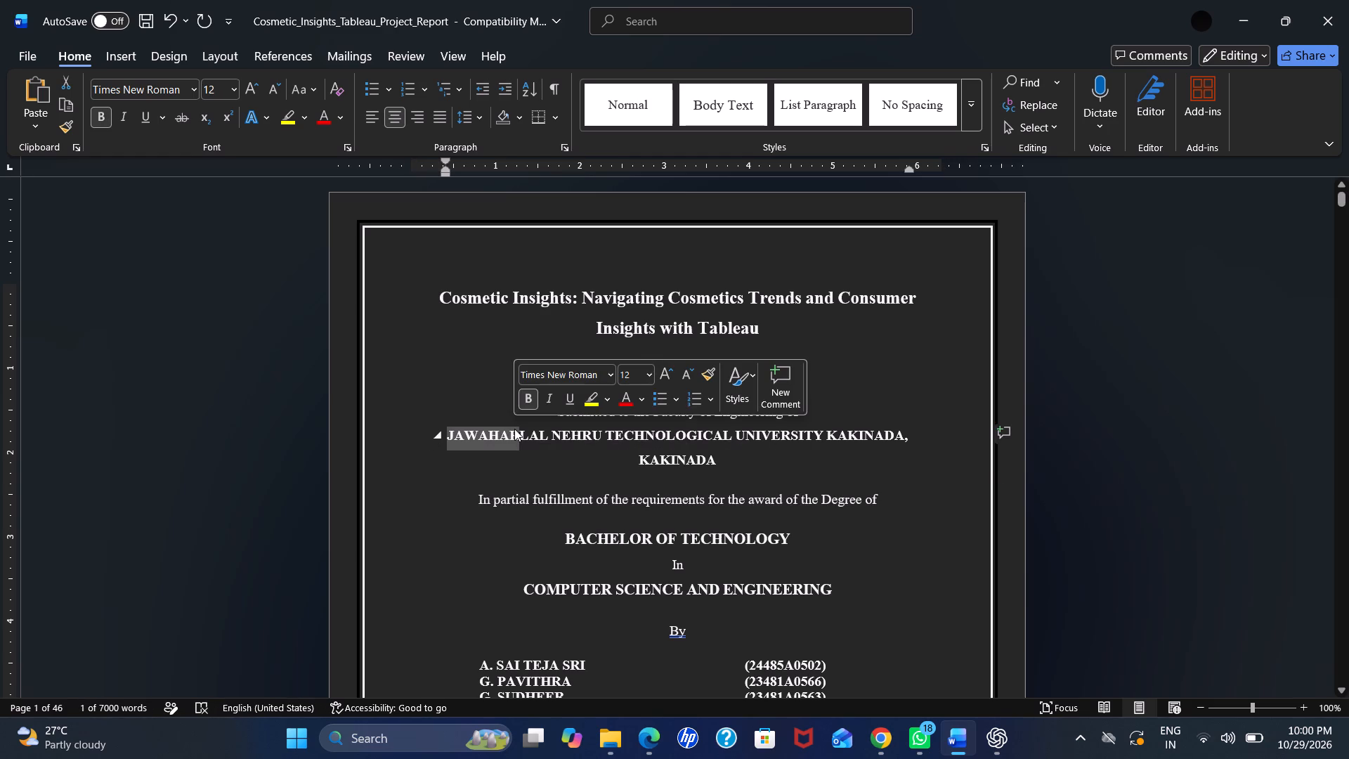
left_click(514, 429)
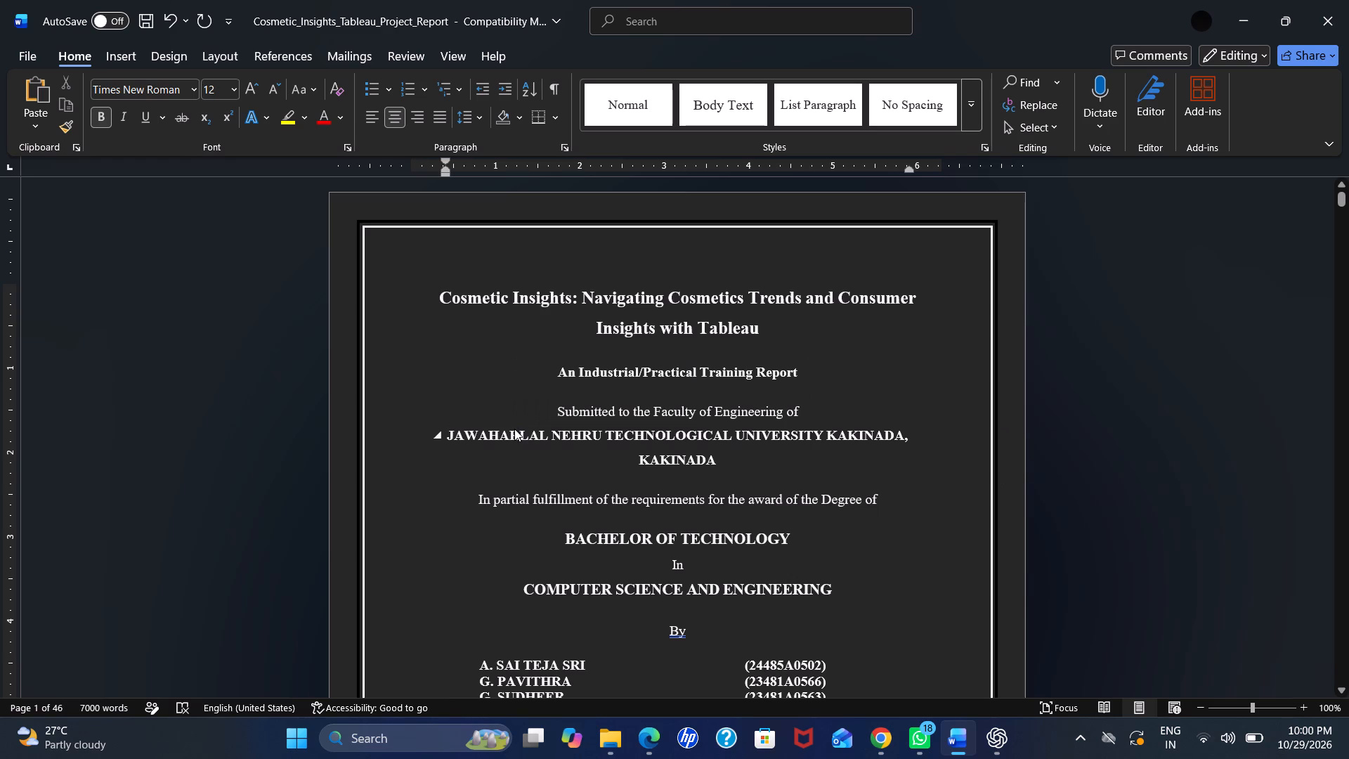
left_click_drag(904, 432, 446, 448)
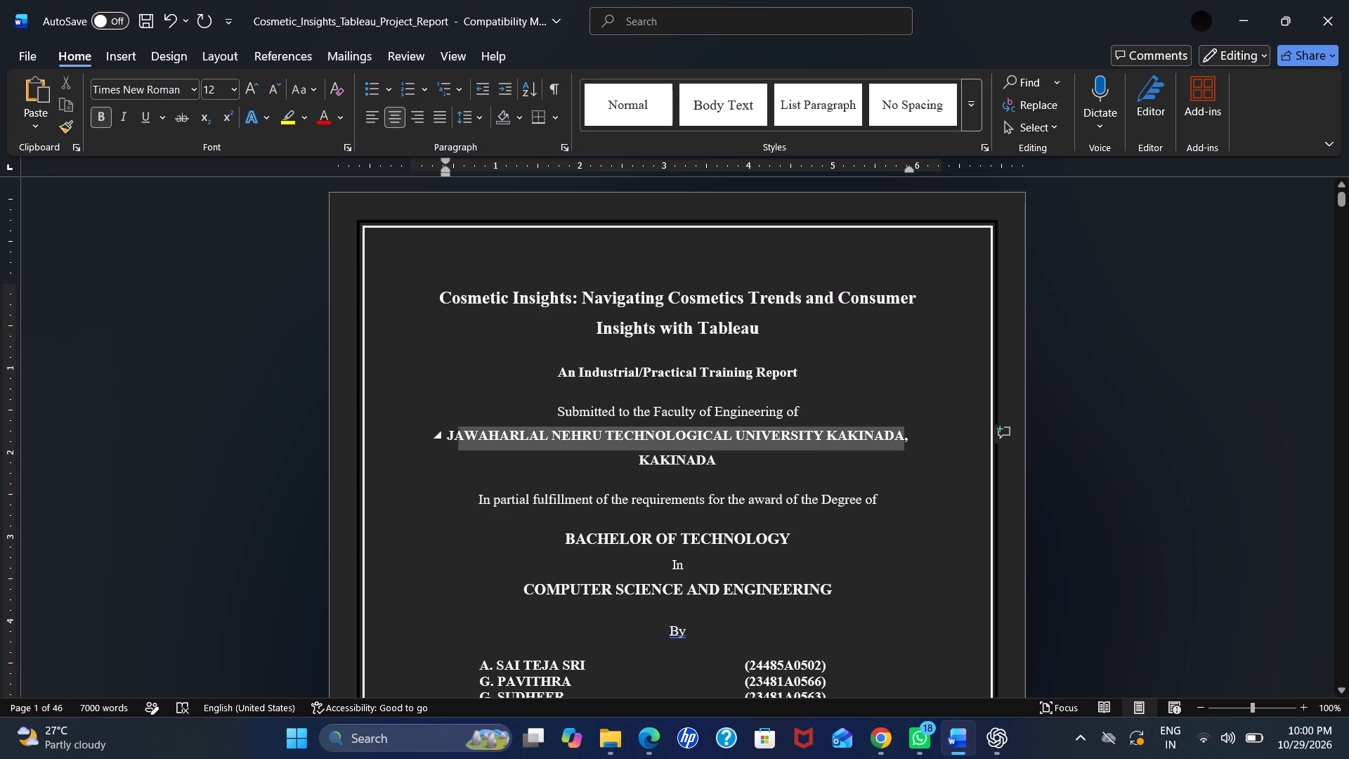
left_click_drag(446, 448, 442, 448)
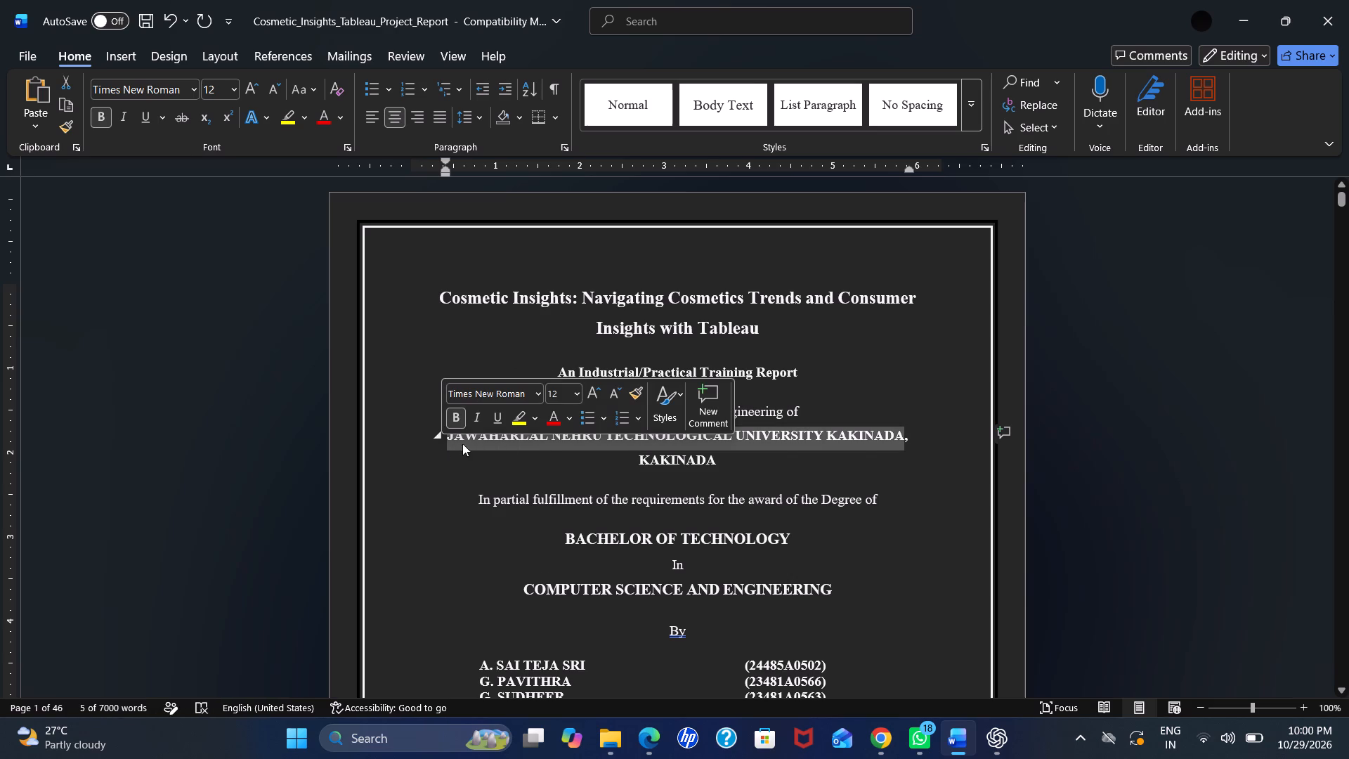
left_click(547, 446)
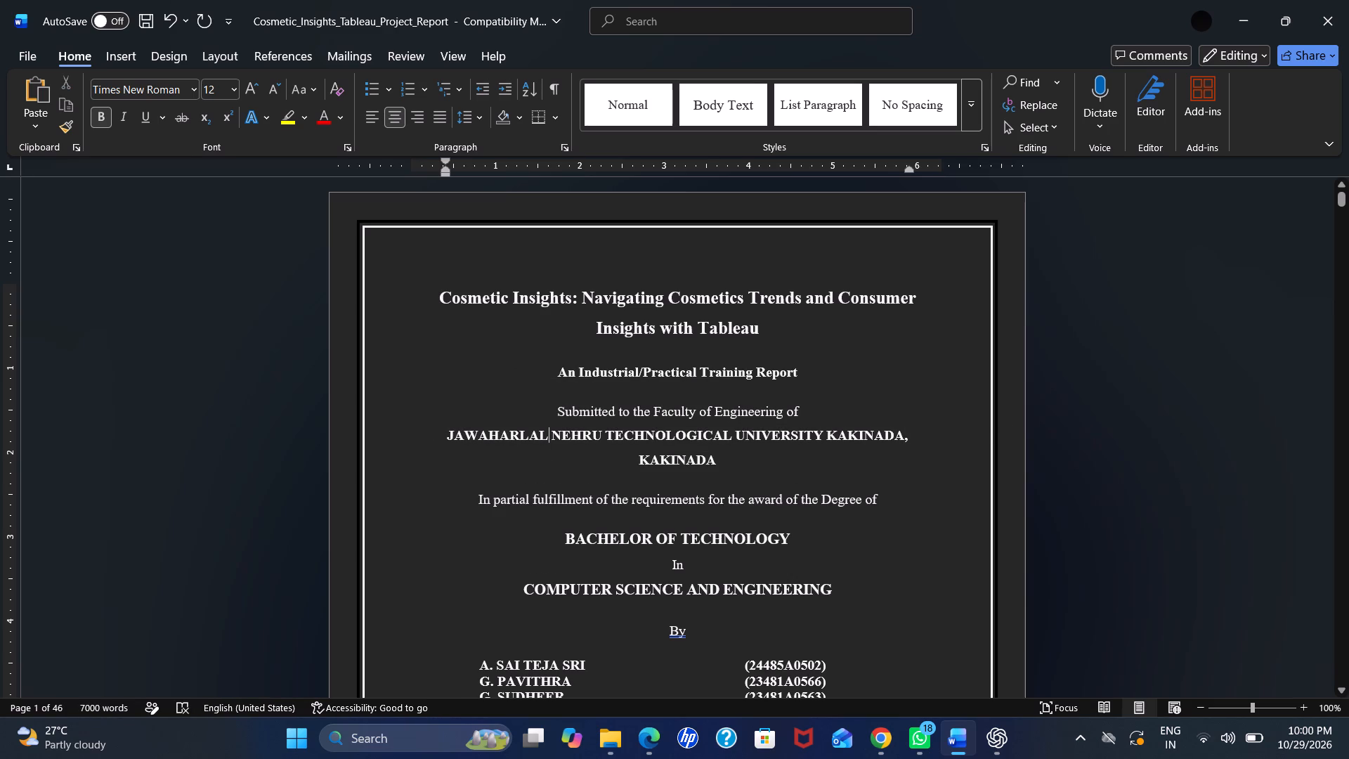
left_click_drag(471, 502, 671, 474)
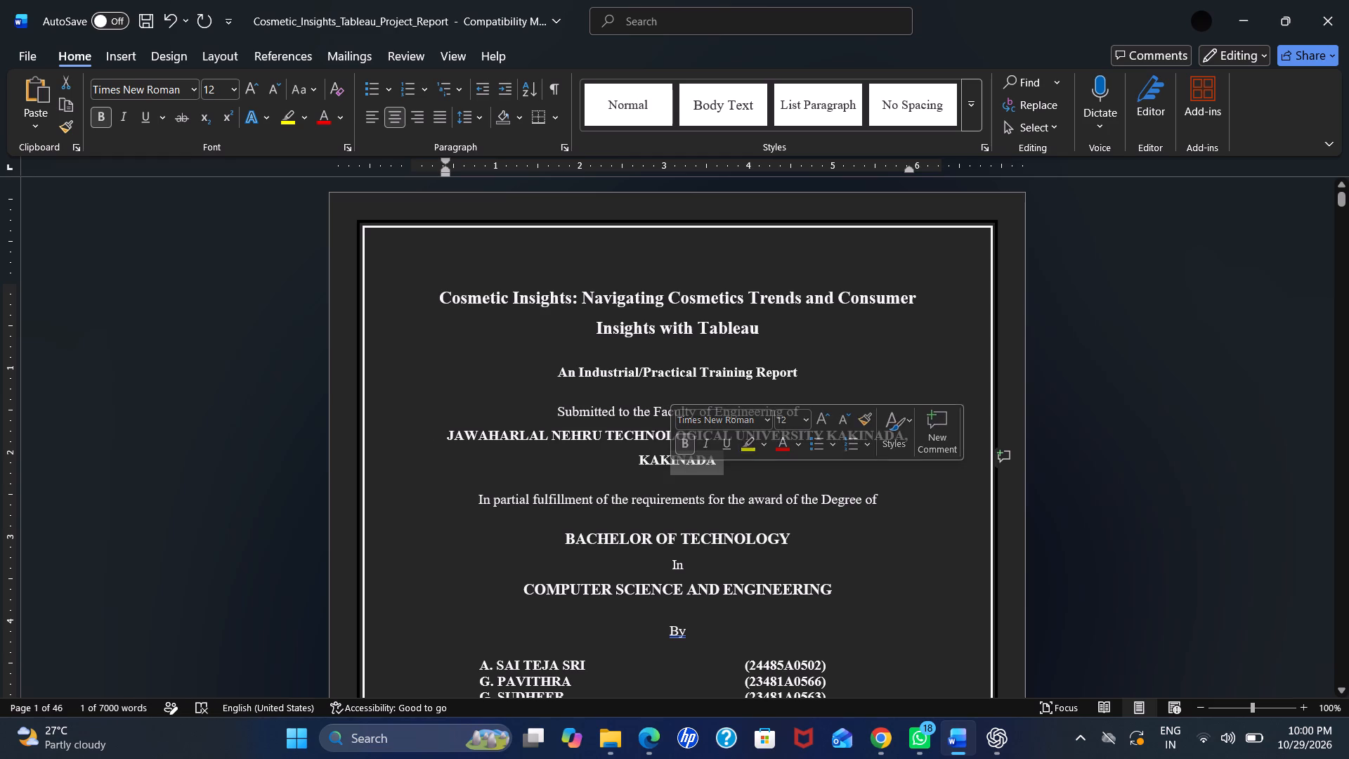
left_click(653, 507)
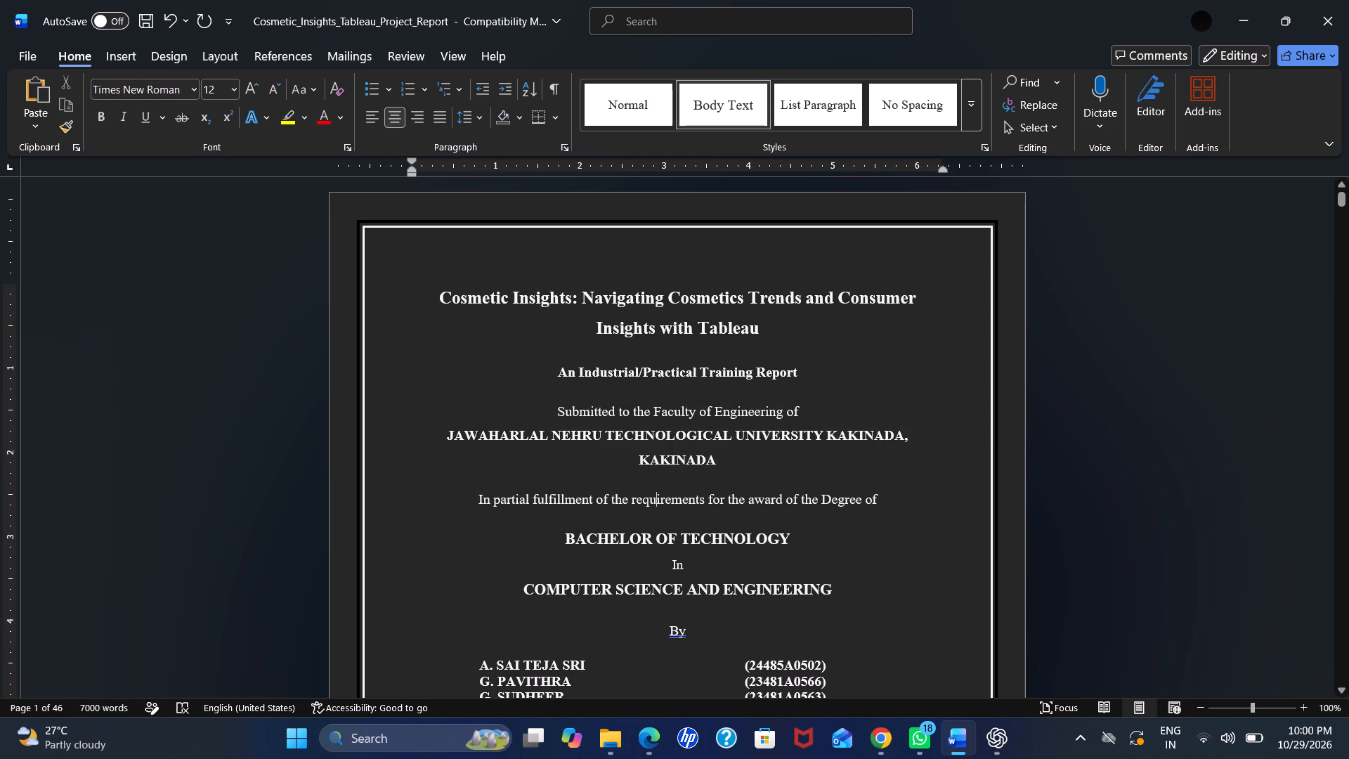
left_click_drag(470, 494, 512, 495)
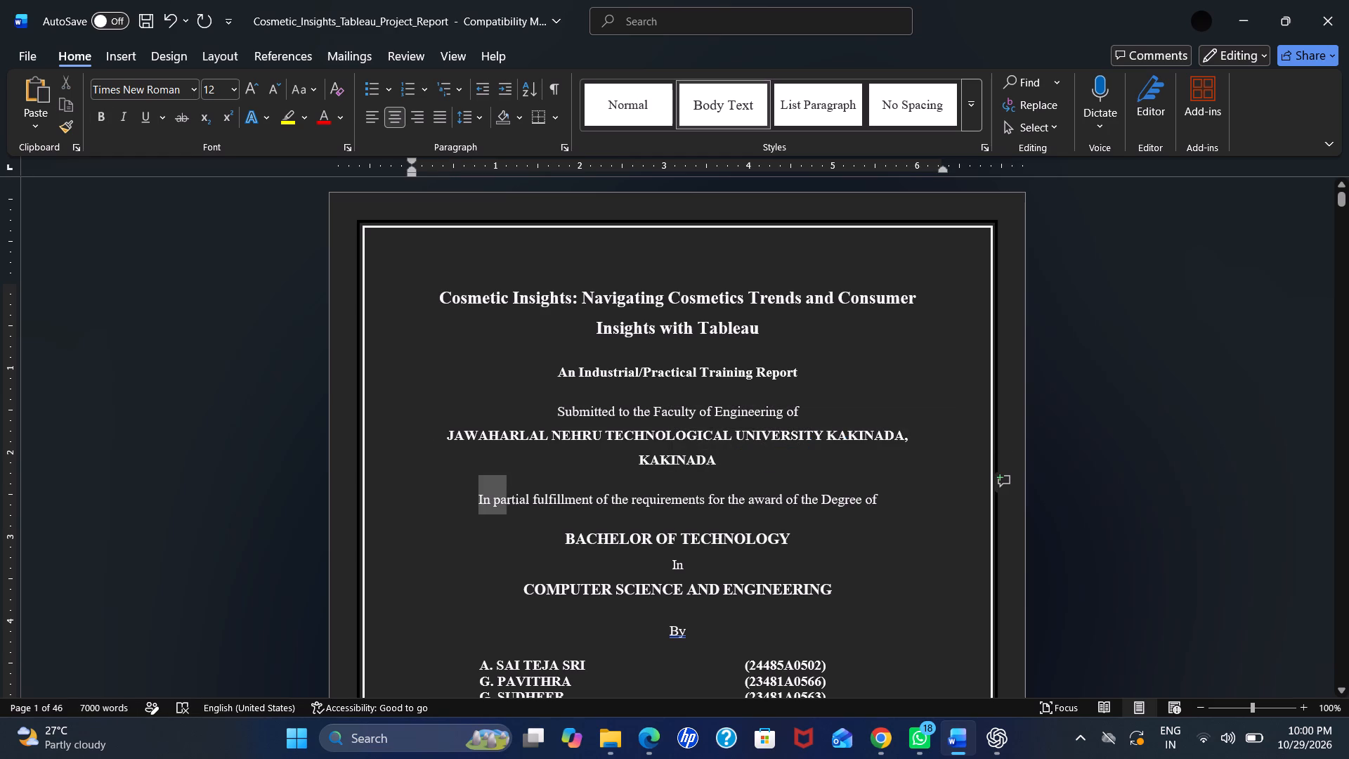
left_click_drag(512, 495, 589, 488)
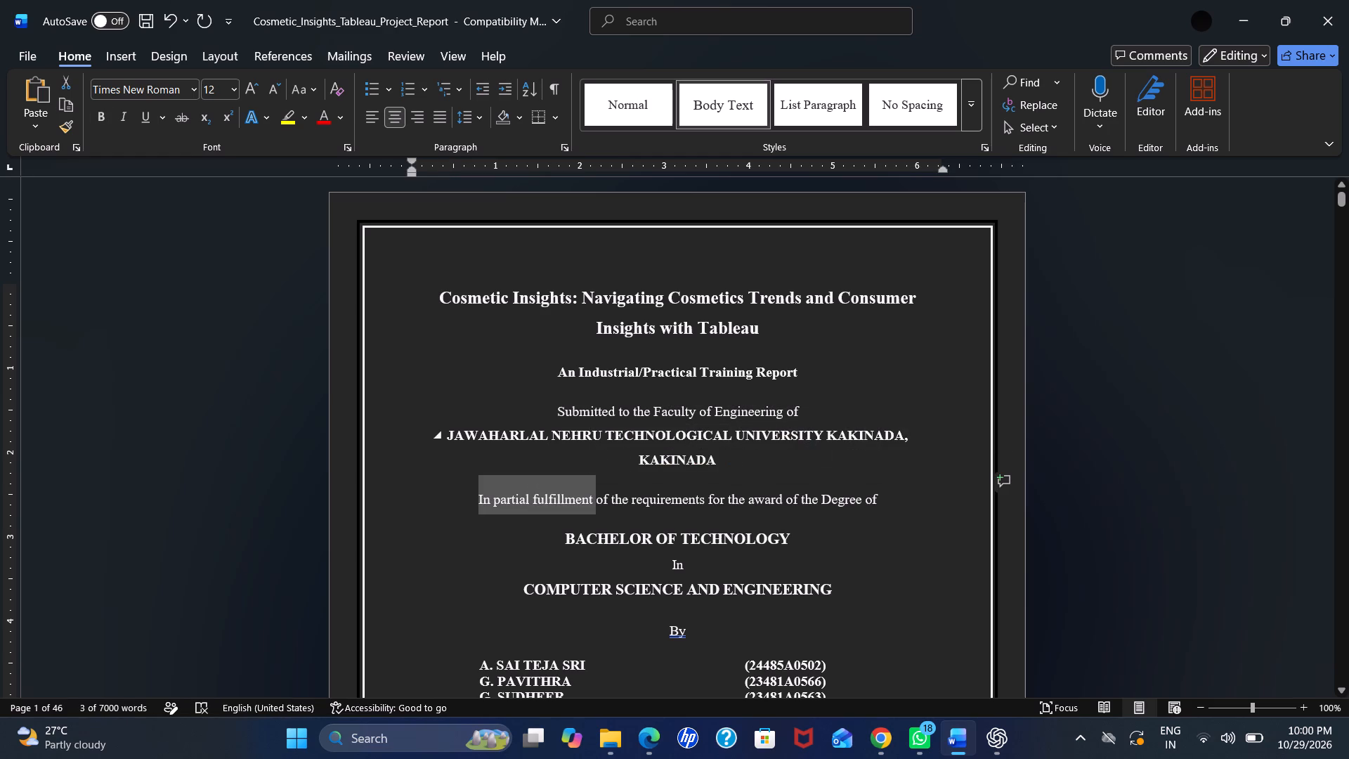
left_click(474, 467)
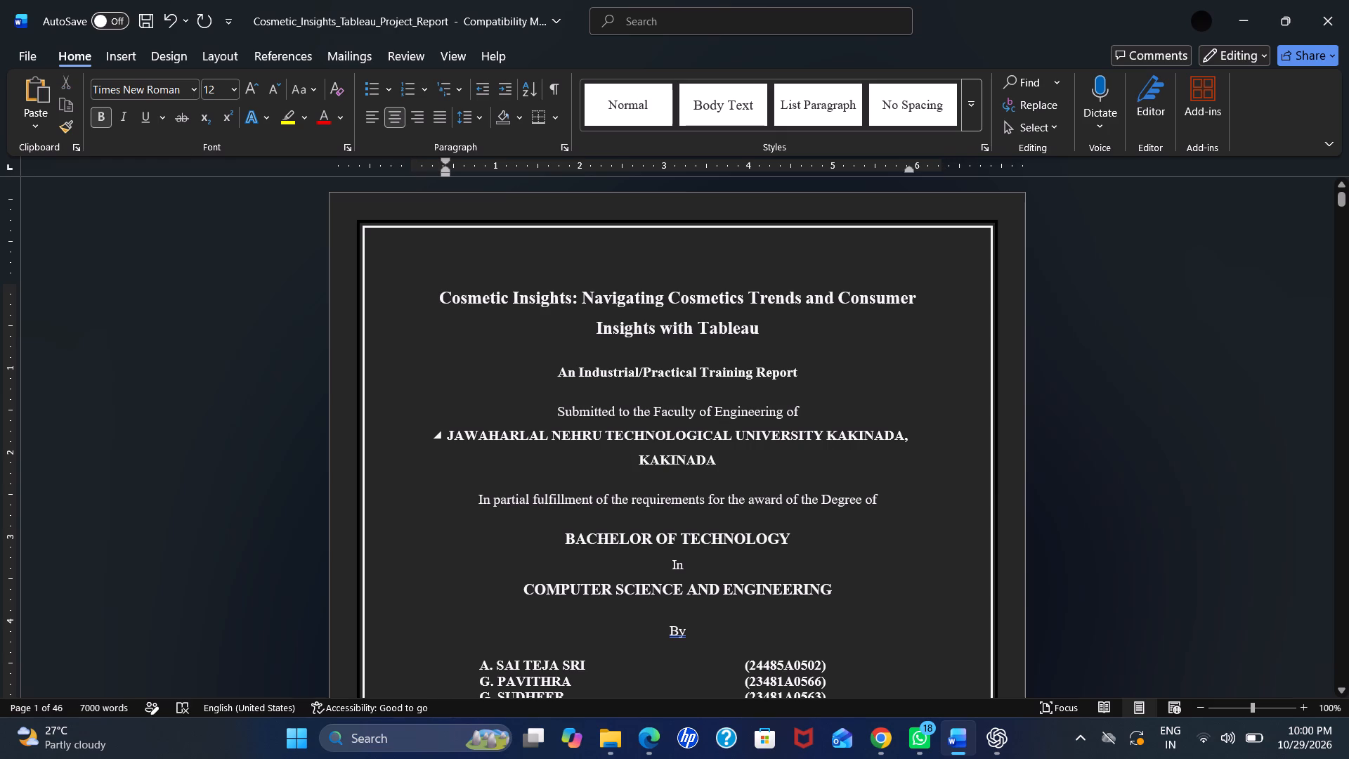
double_click(482, 434)
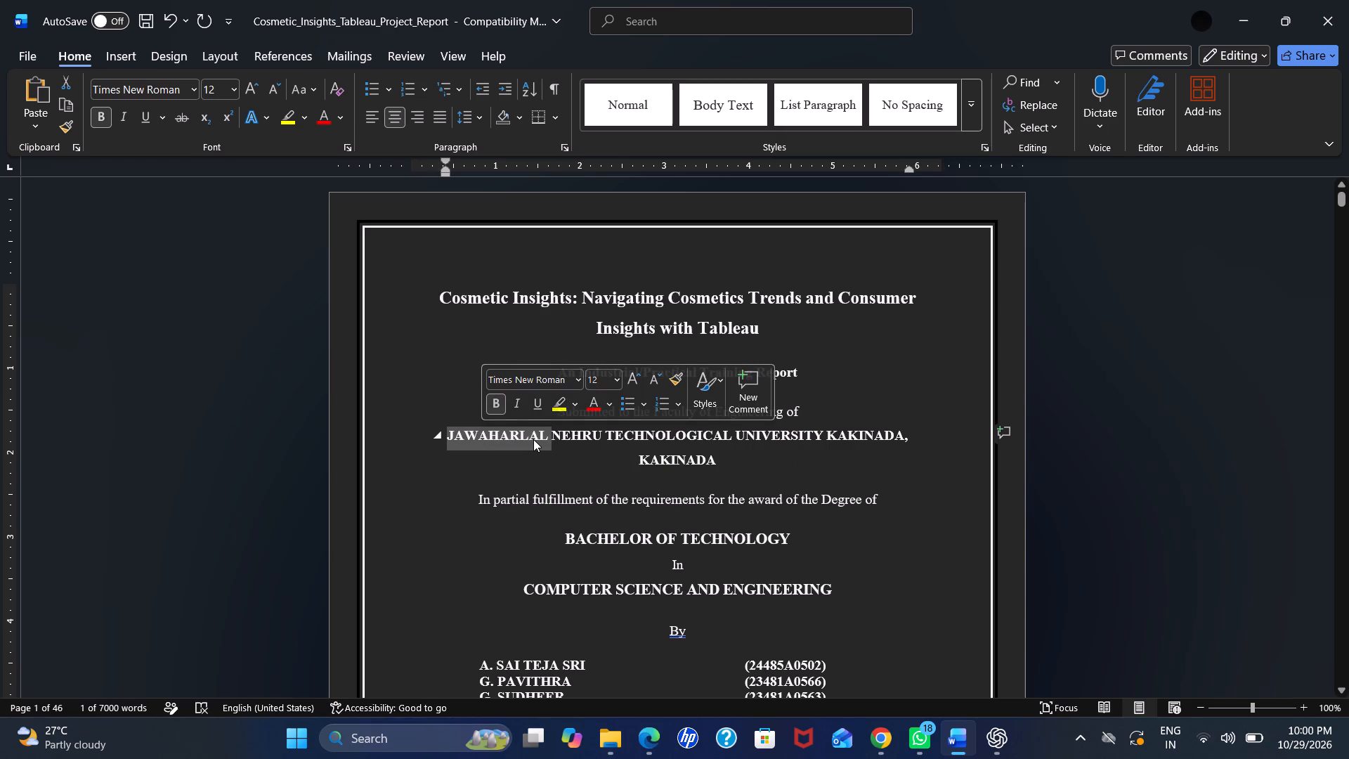
left_click(527, 475)
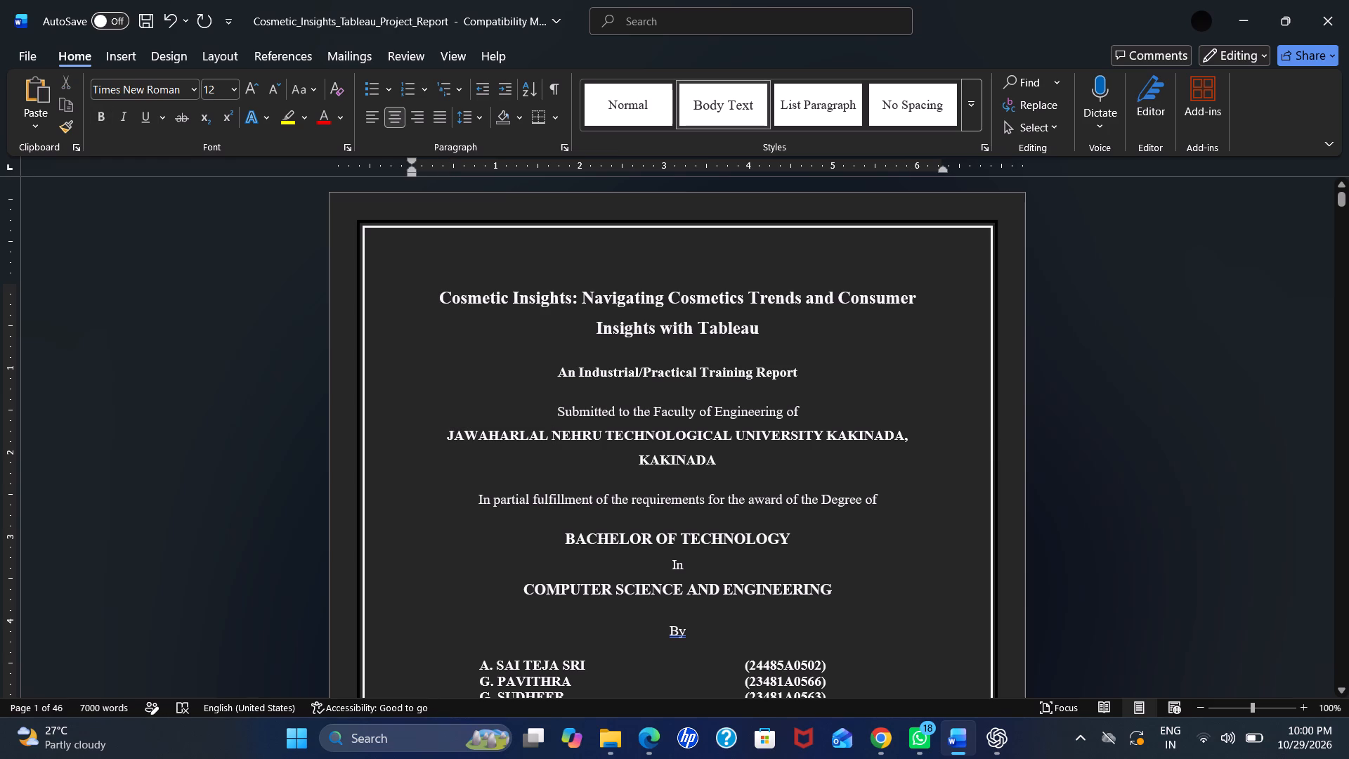
left_click_drag(474, 498, 527, 484)
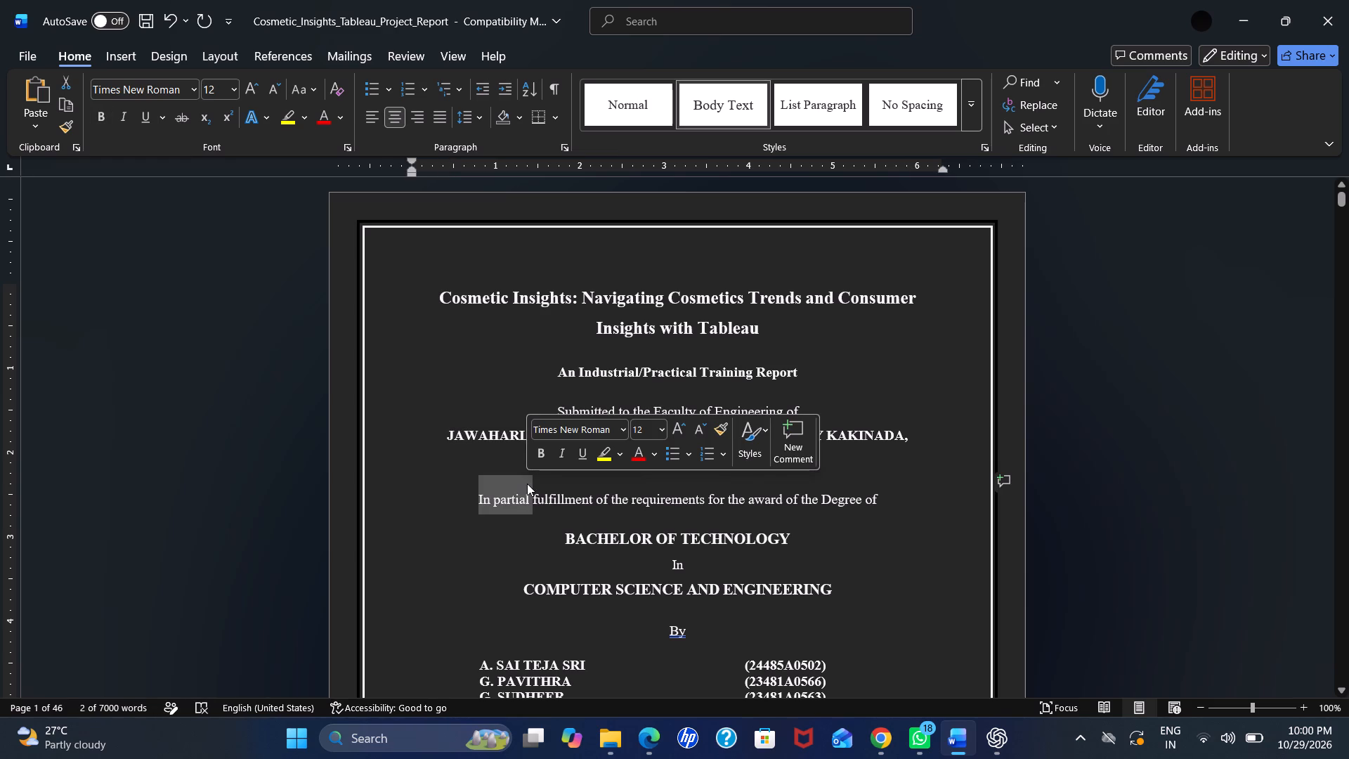
left_click(445, 520)
Set the font size to 12 for the cover-page lines from the autonomous-institute line through 2026-2027.
scroll(445, 520, "down", 2)
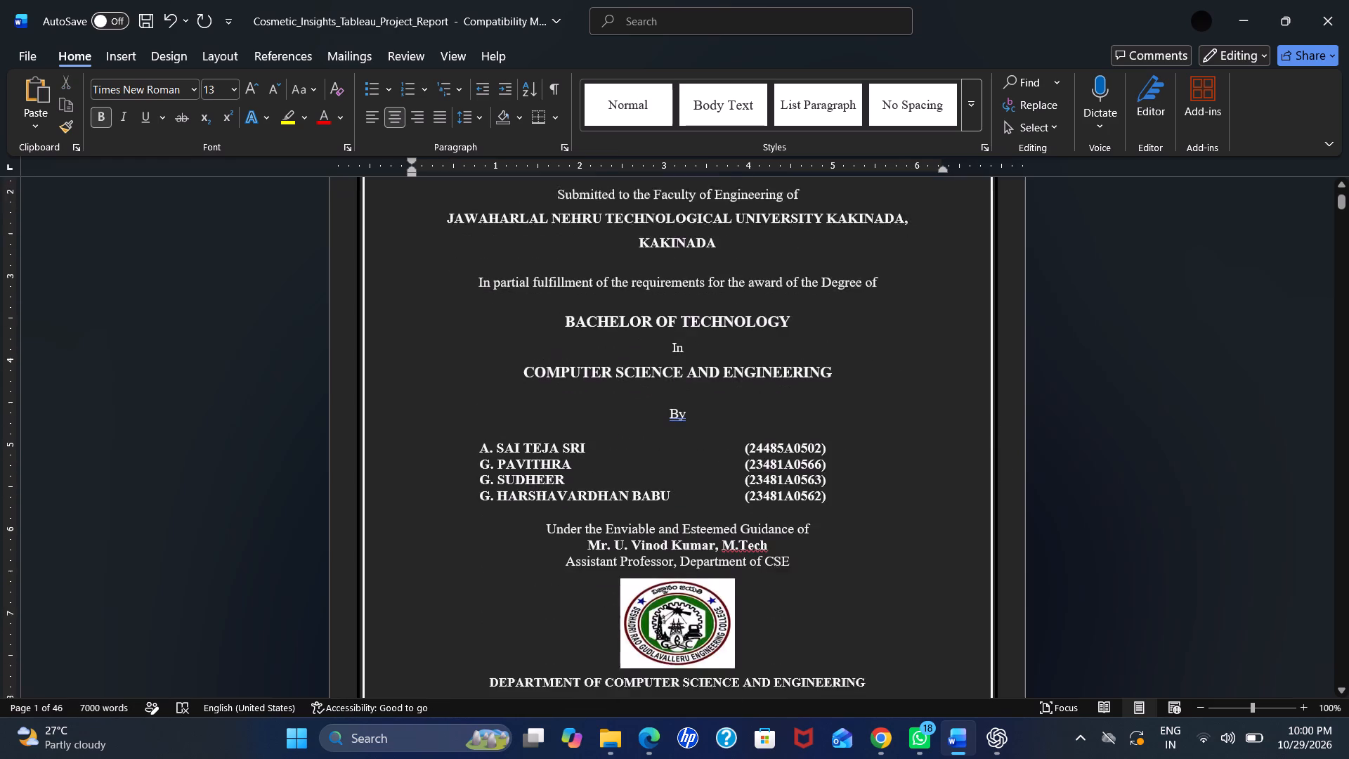
scroll(445, 520, "down", 2)
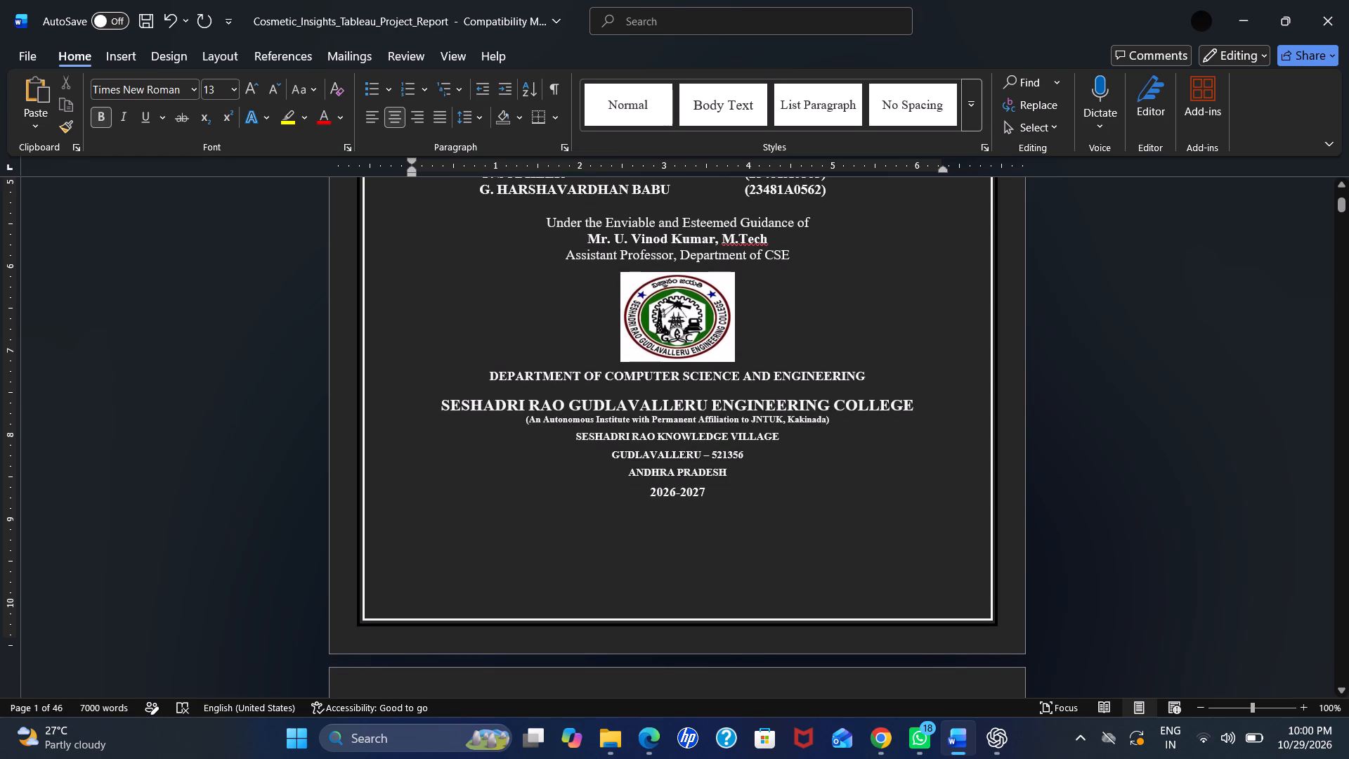
left_click_drag(519, 418, 564, 417)
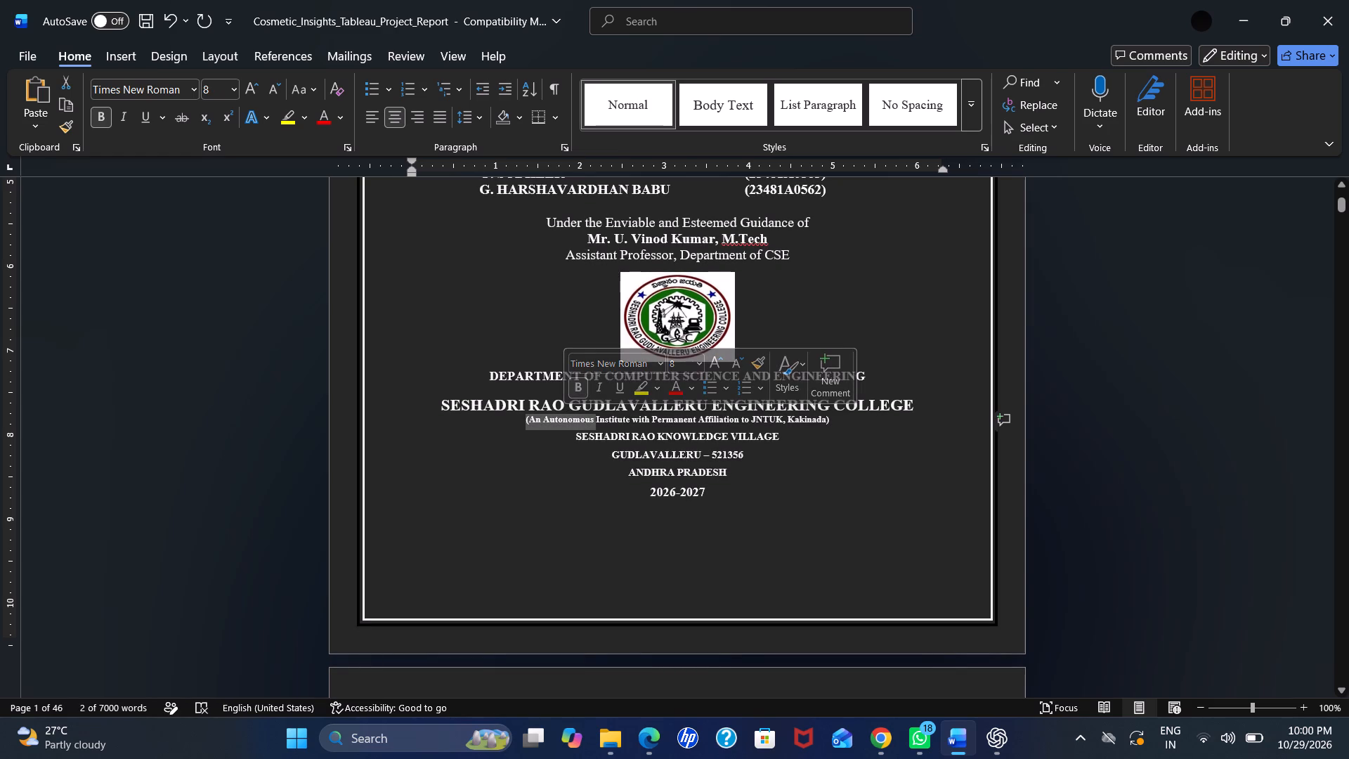
left_click(481, 428)
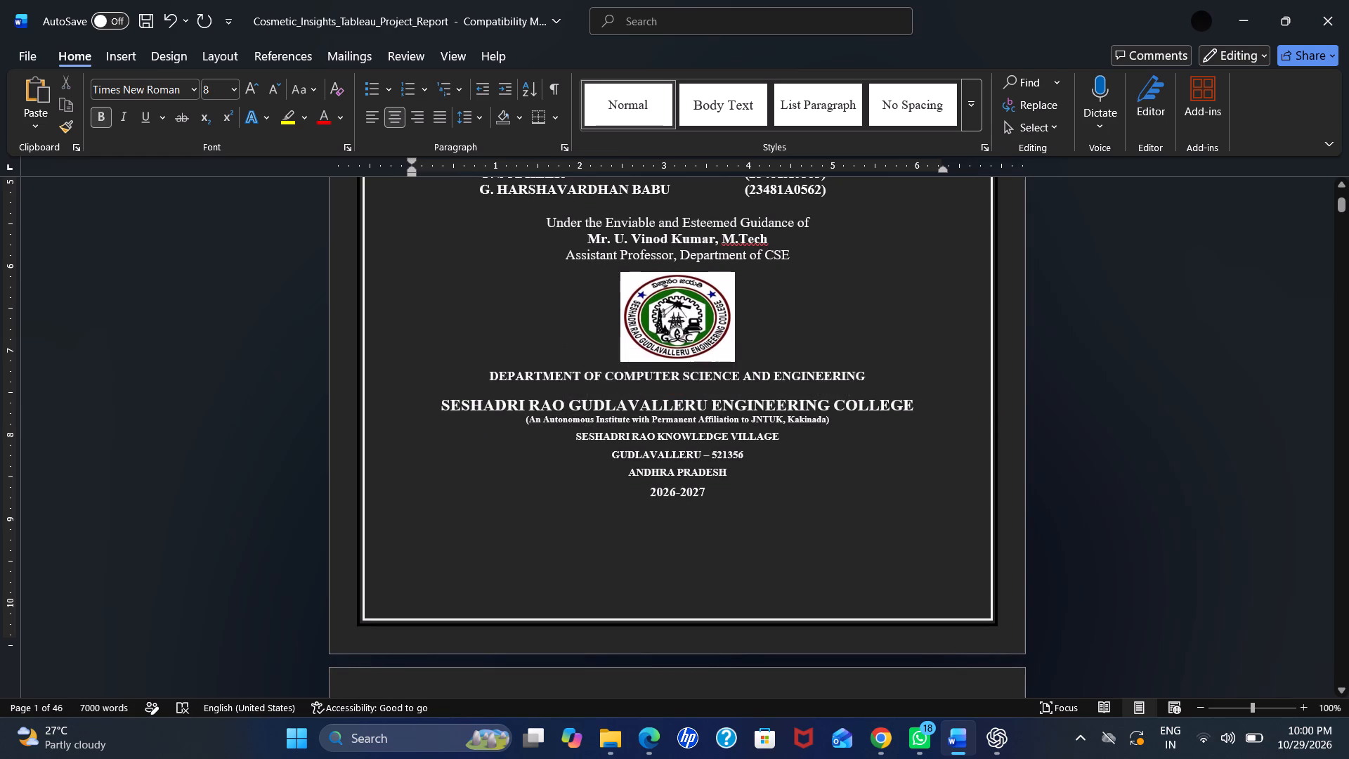
left_click_drag(516, 419, 630, 439)
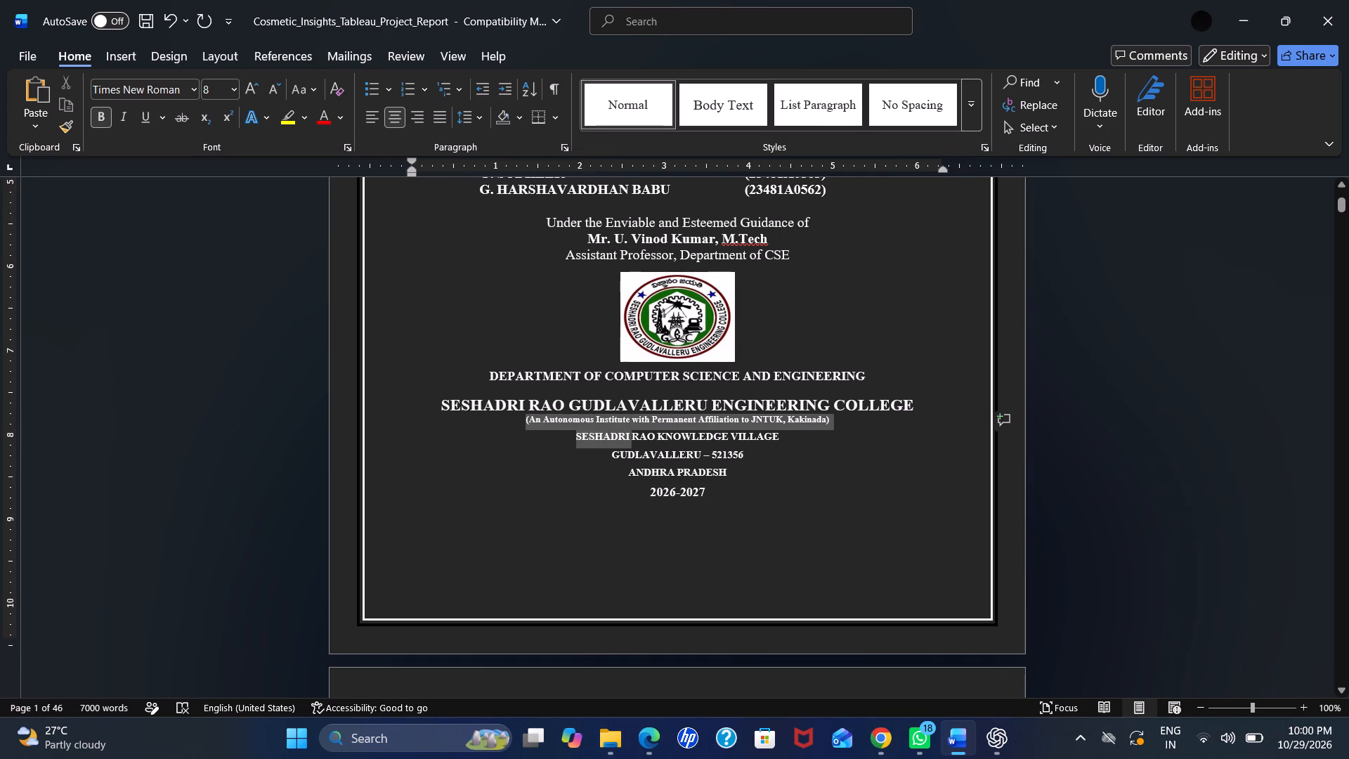
left_click_drag(630, 439, 628, 495)
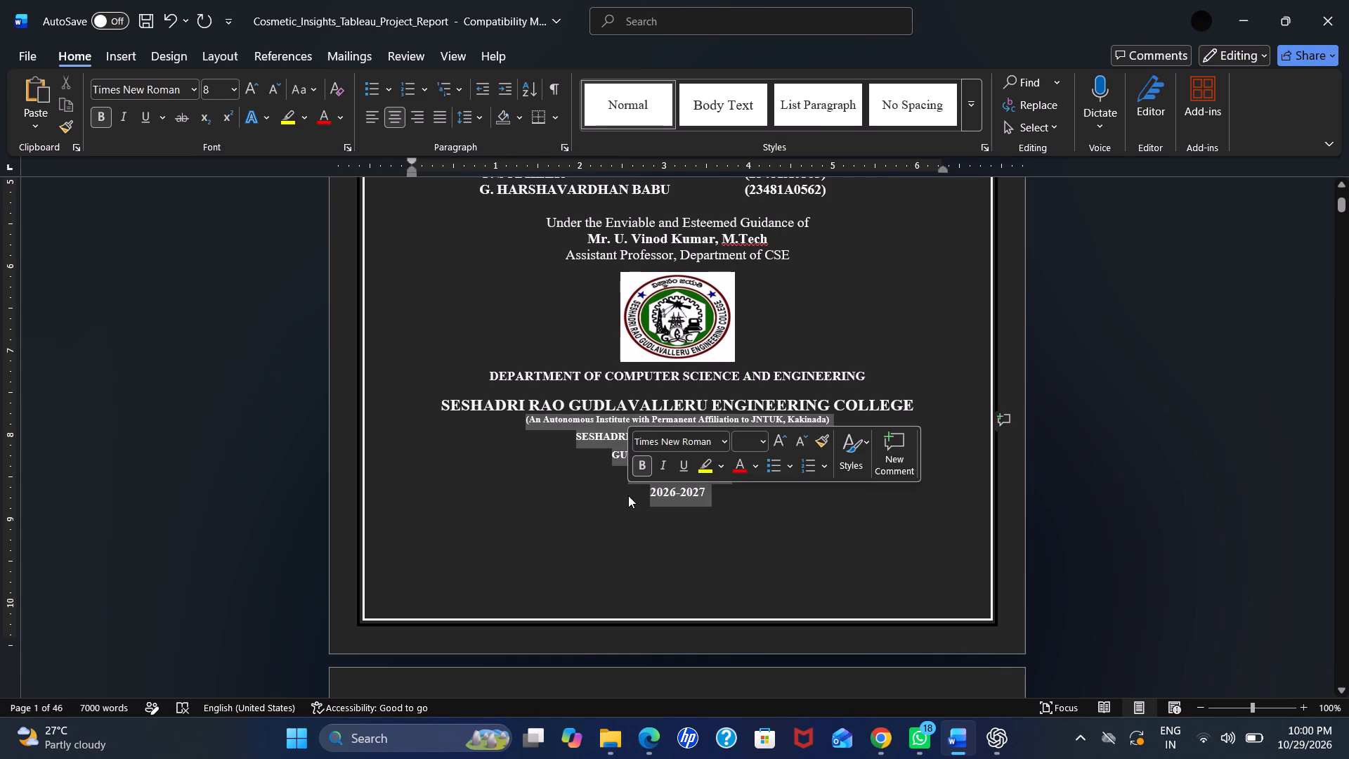
left_click(230, 88)
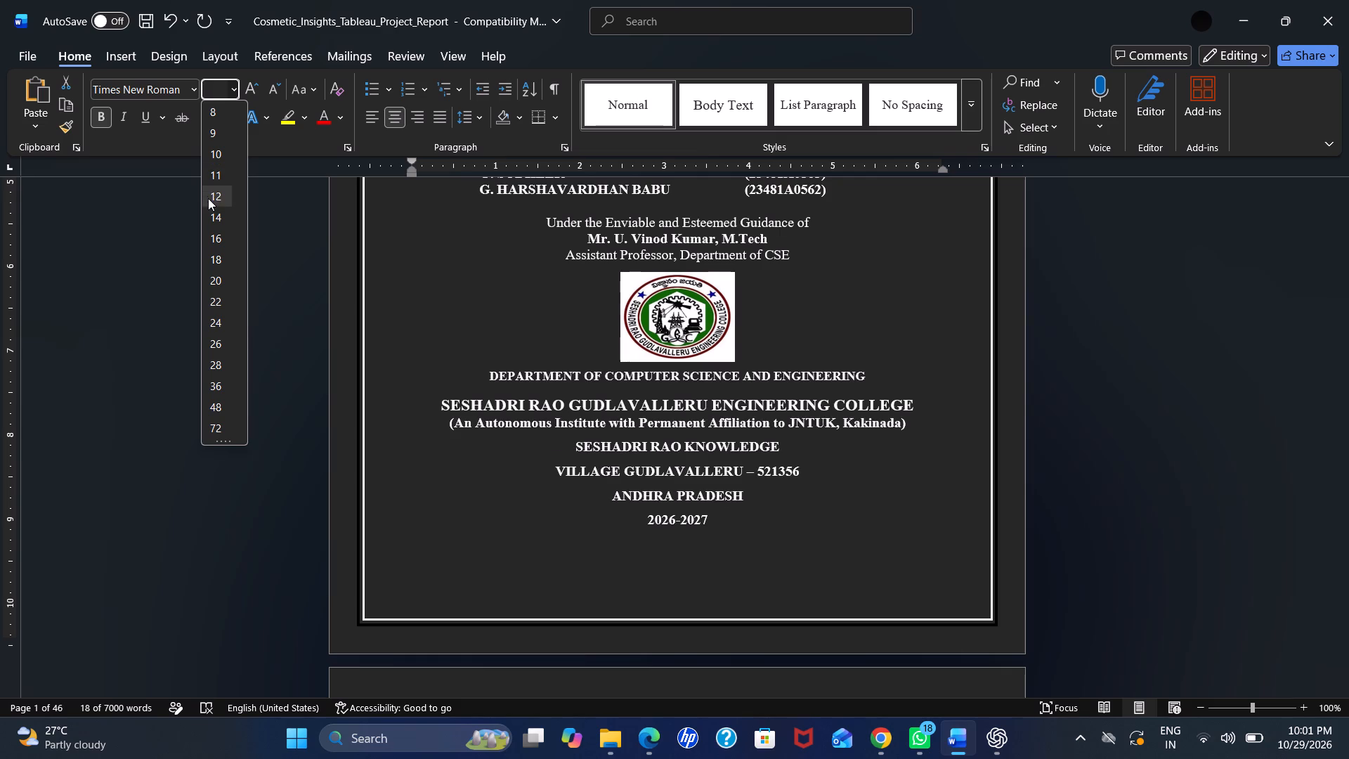
left_click(212, 191)
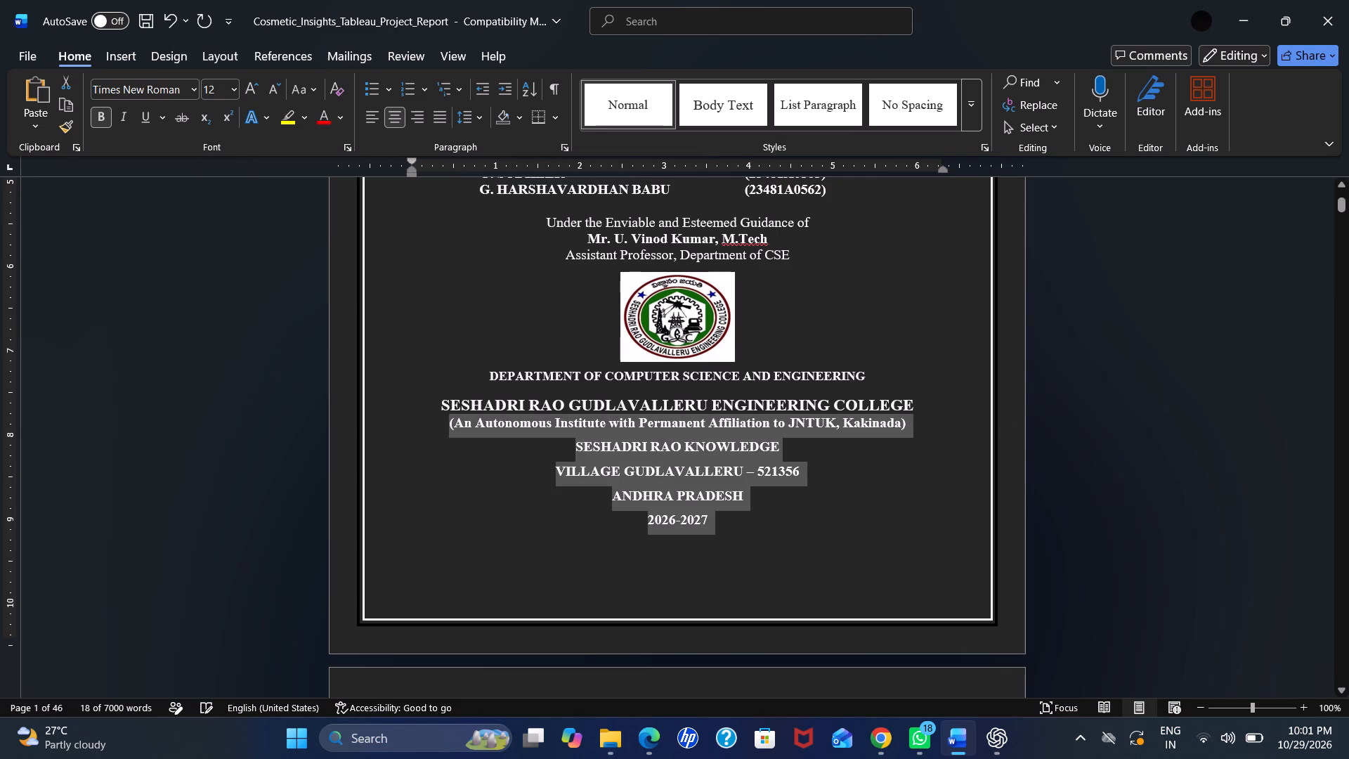
left_click(435, 388)
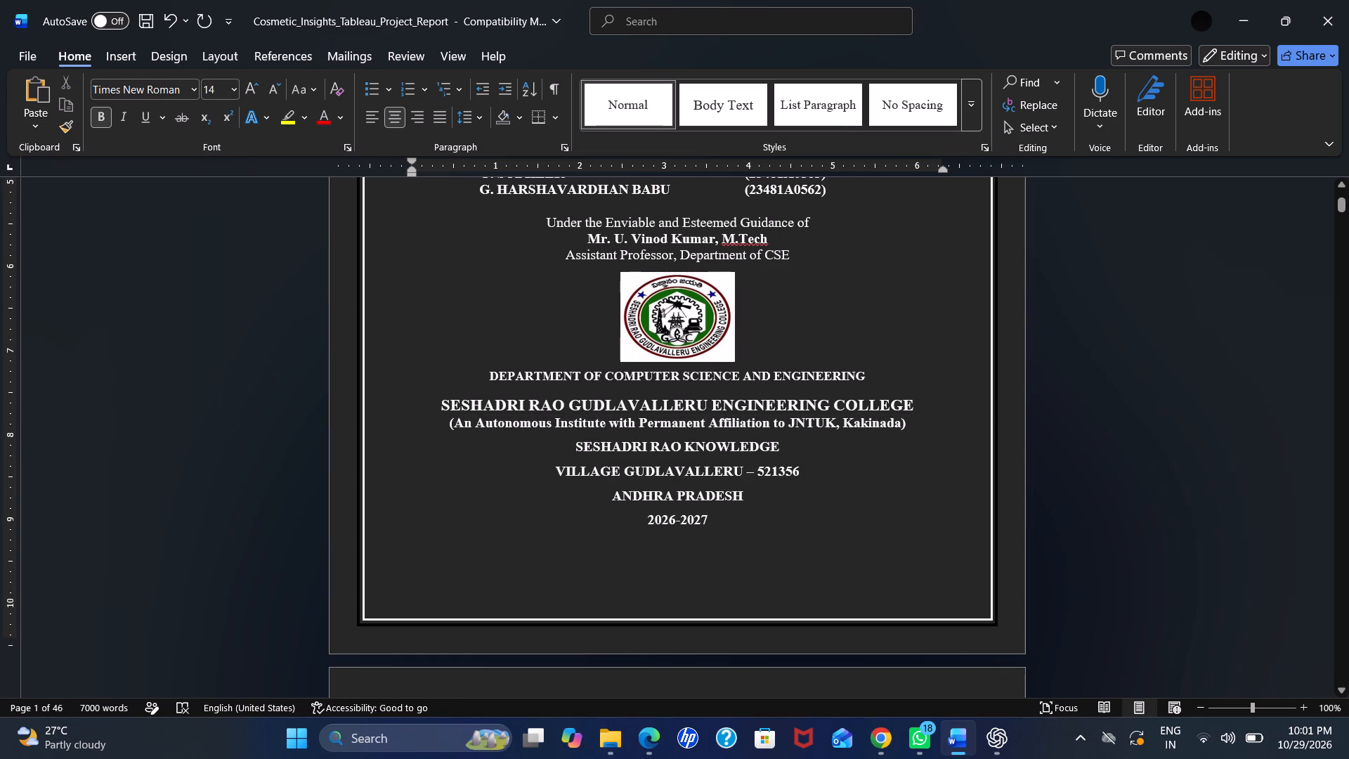
Set line spacing to 1.5 for the cover-page lines from the Seshadri Rao Gudlavalleru Engineering College name through 2026-2027.
left_click_drag(431, 427, 468, 423)
left_click_drag(468, 423, 635, 433)
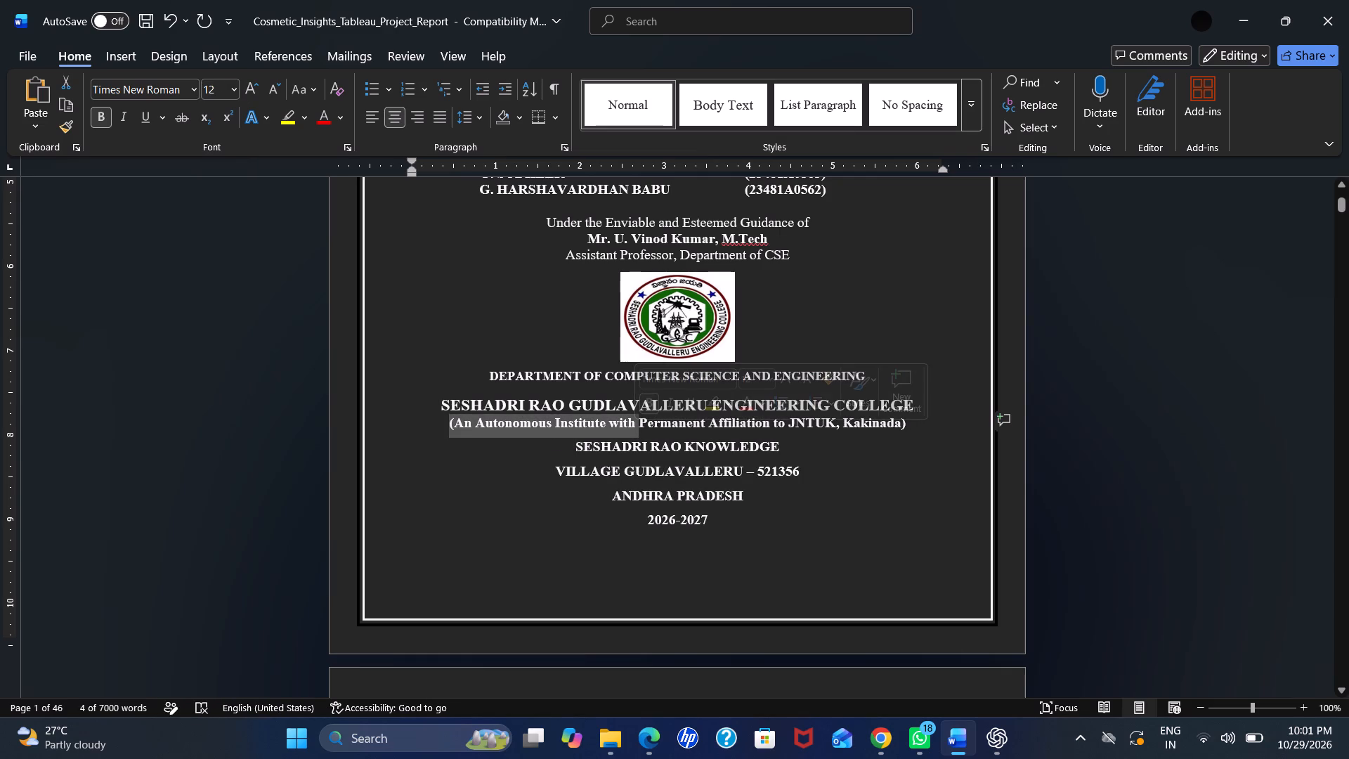
left_click(428, 406)
left_click(428, 406)
left_click_drag(428, 406, 493, 412)
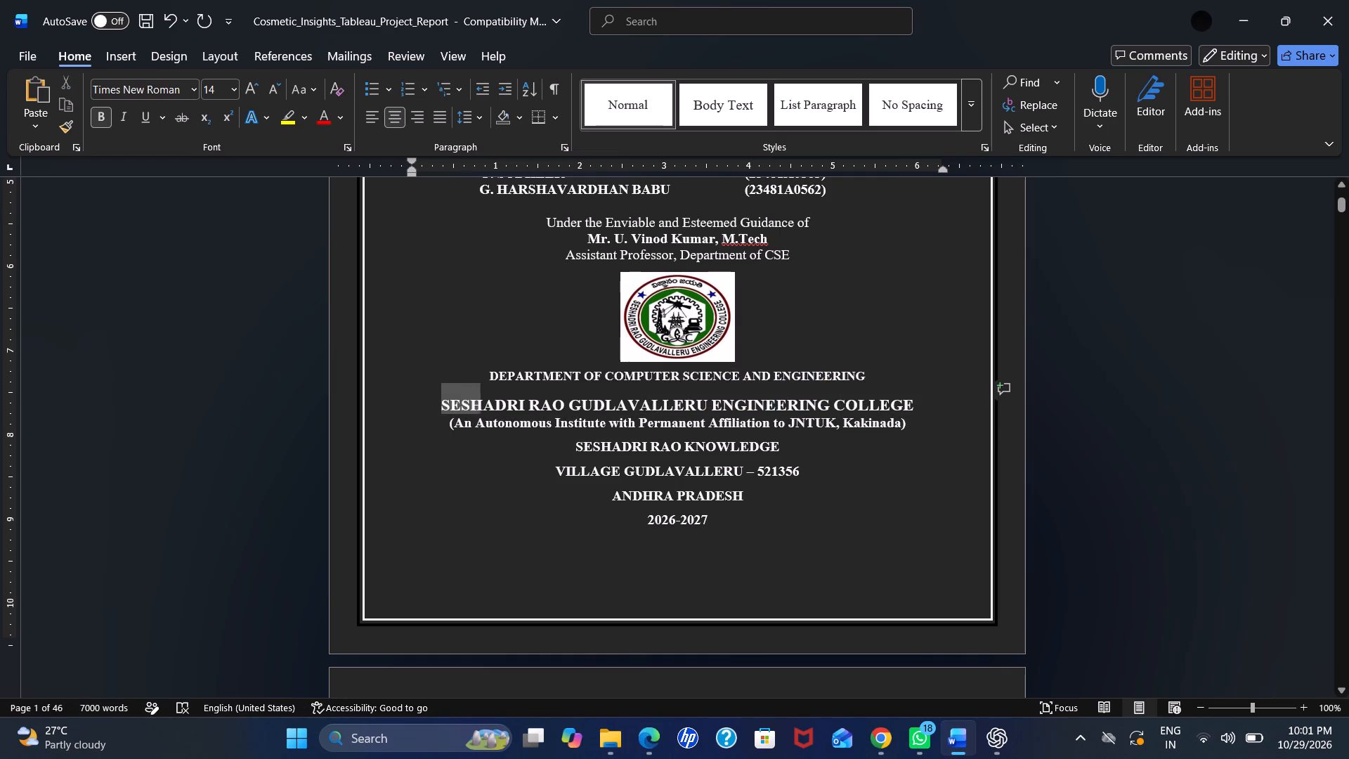
left_click_drag(493, 412, 715, 521)
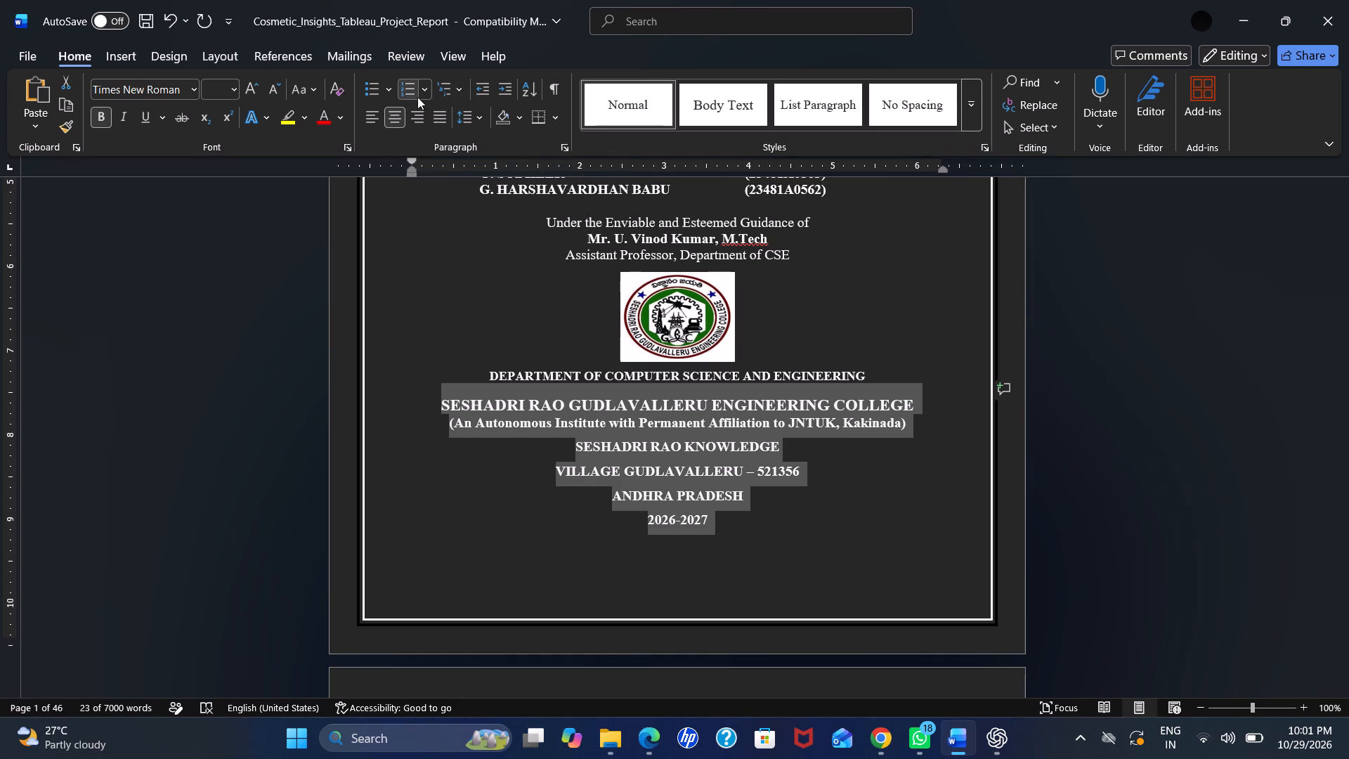
left_click(483, 119)
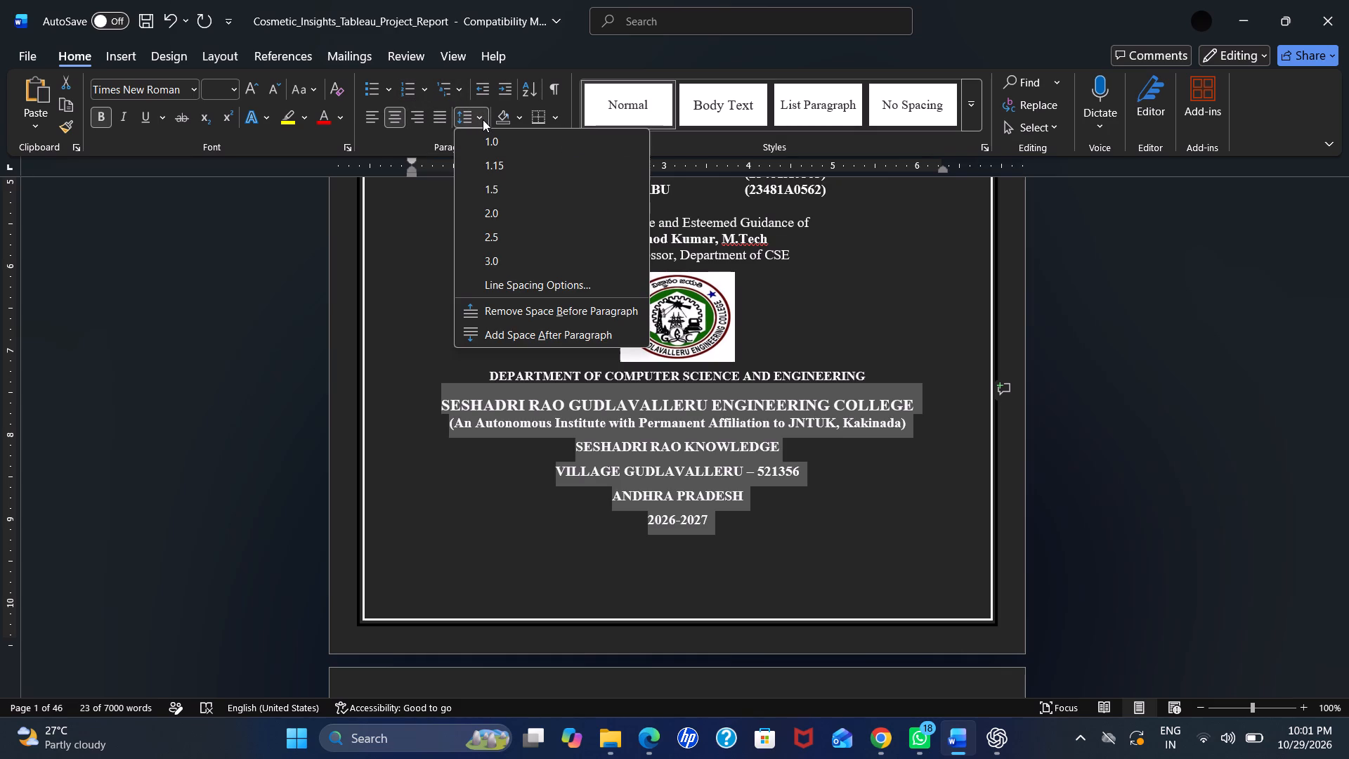
left_click(487, 187)
left_click(485, 252)
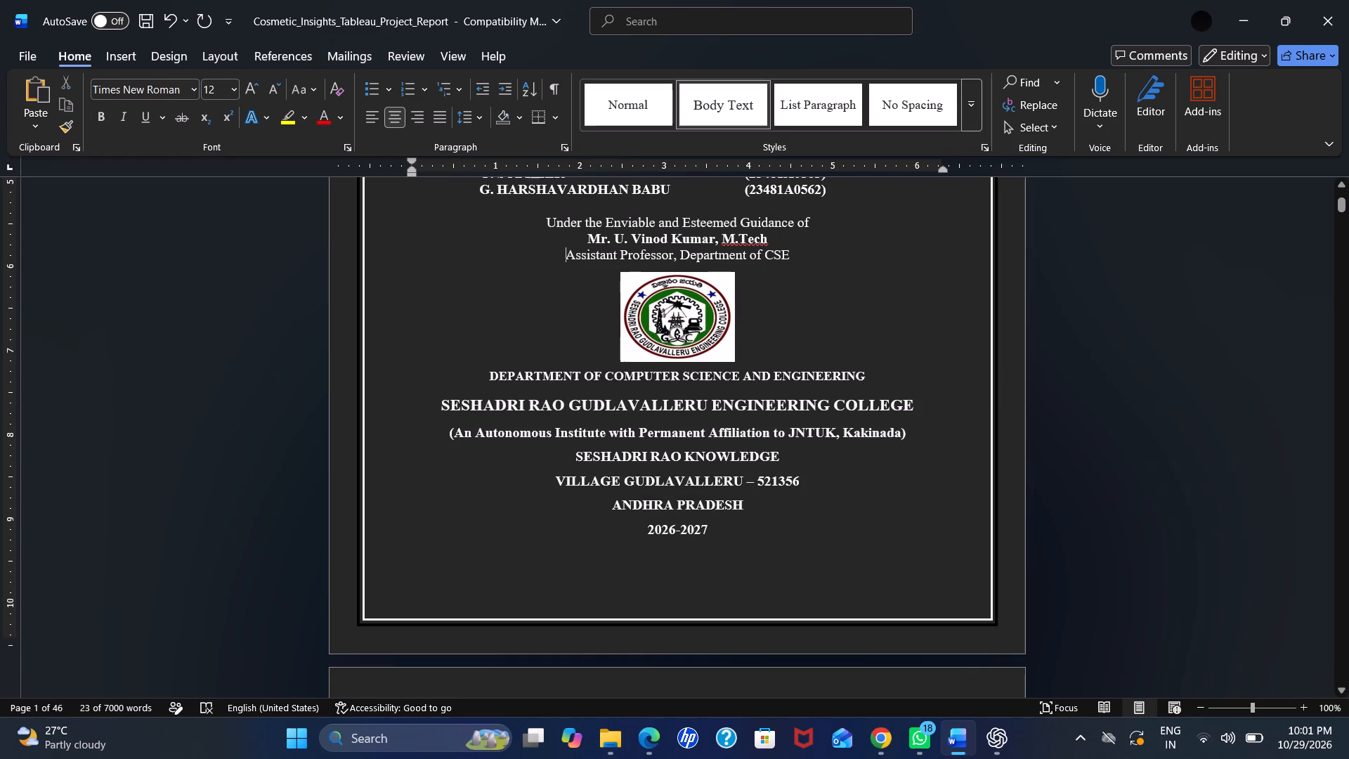
Set line spacing to 1.5 for the cover page's guidance block, from "Under the Enviable and Esteemed Guidance of" through the Assistant Professor line.
left_click_drag(563, 258, 587, 252)
left_click(493, 223)
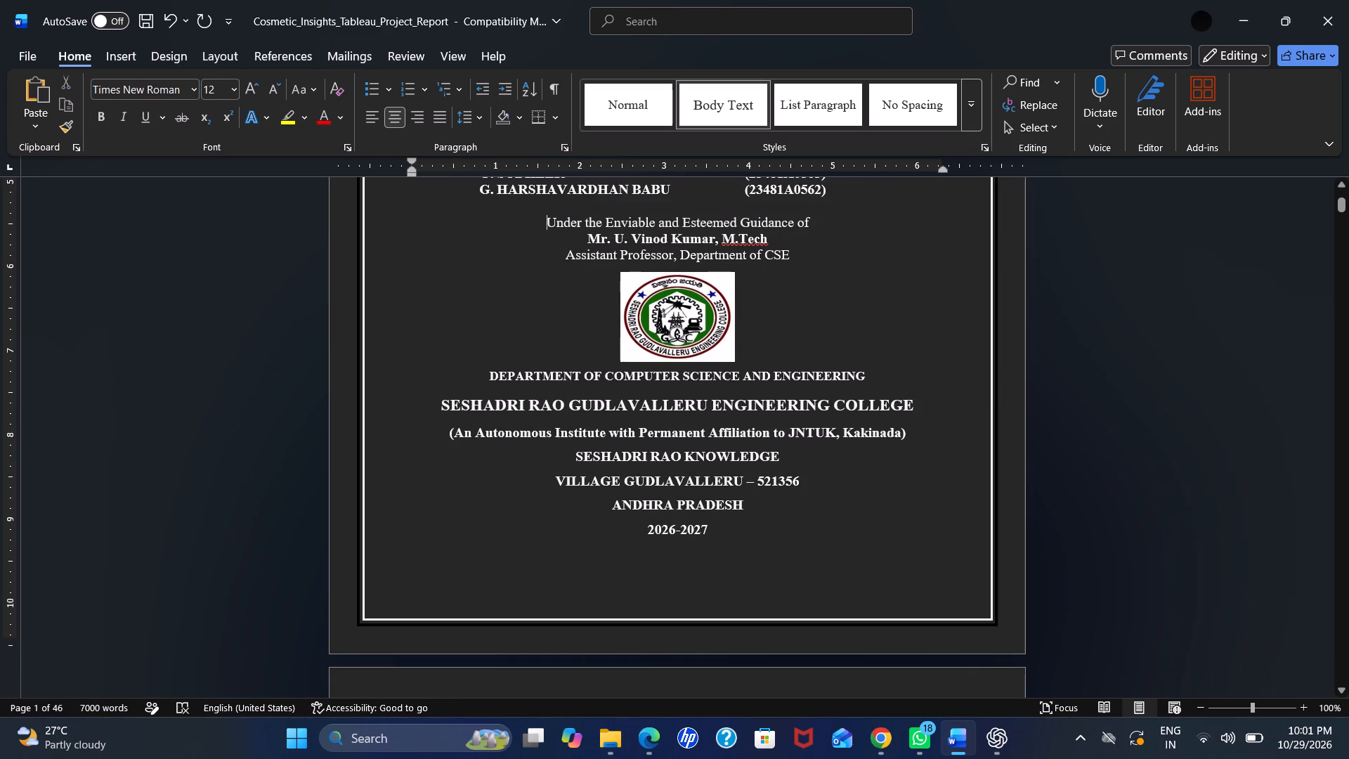
scroll(493, 223, "up", 3)
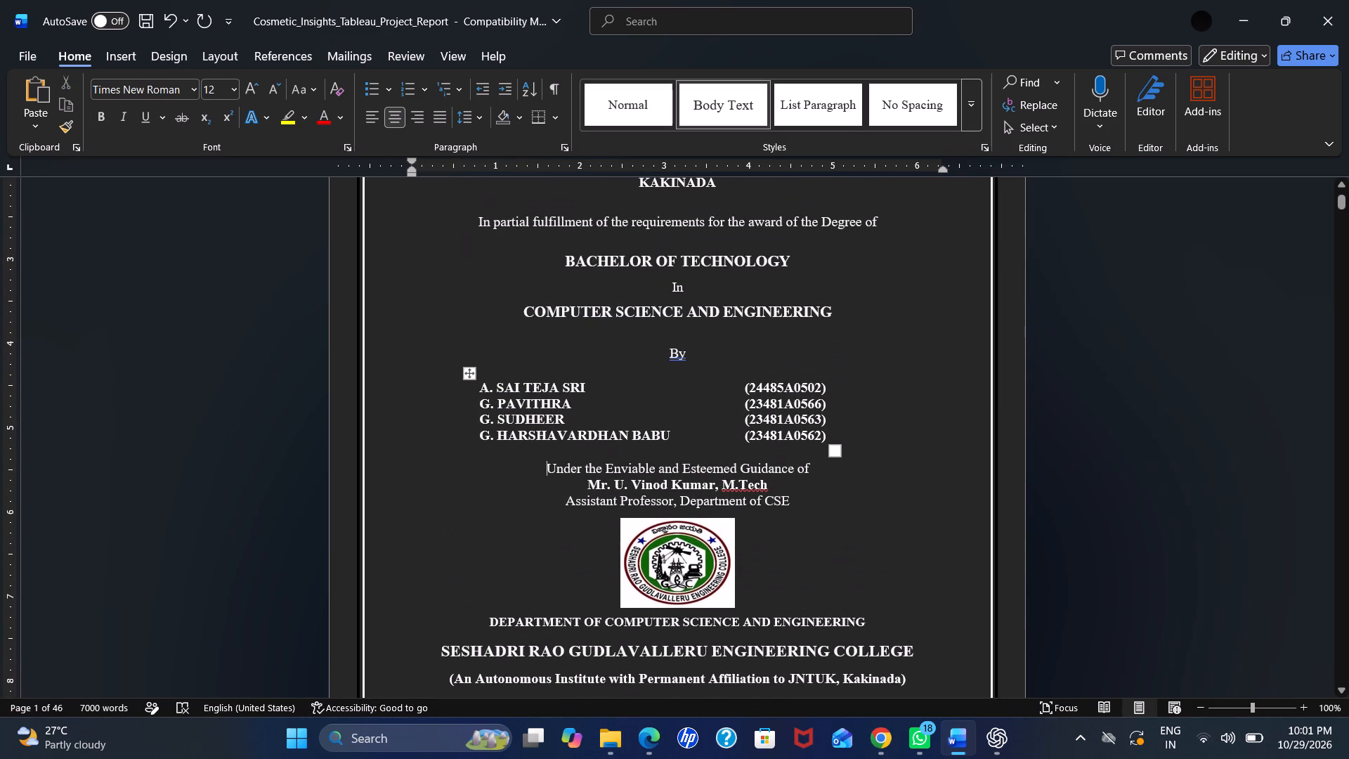
left_click_drag(528, 479, 566, 484)
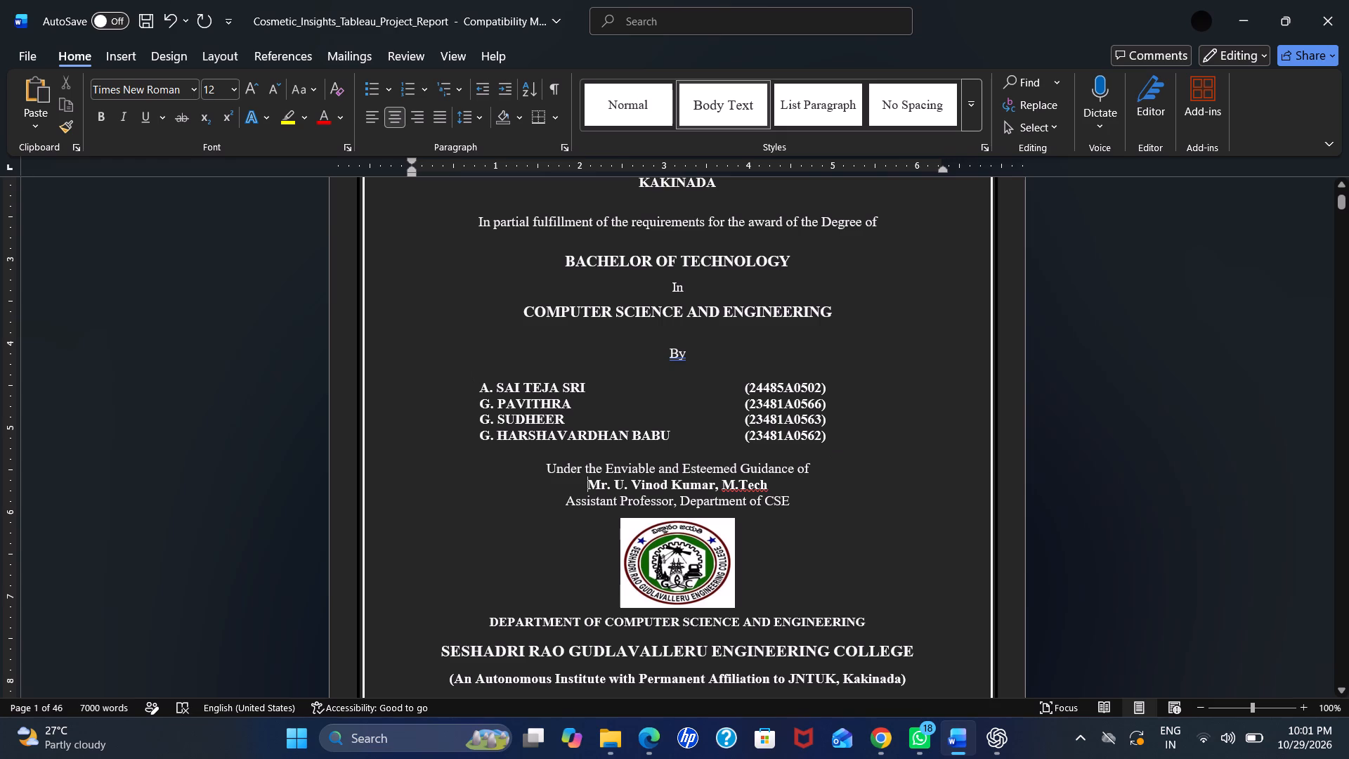
left_click_drag(566, 484, 546, 469)
left_click(540, 468)
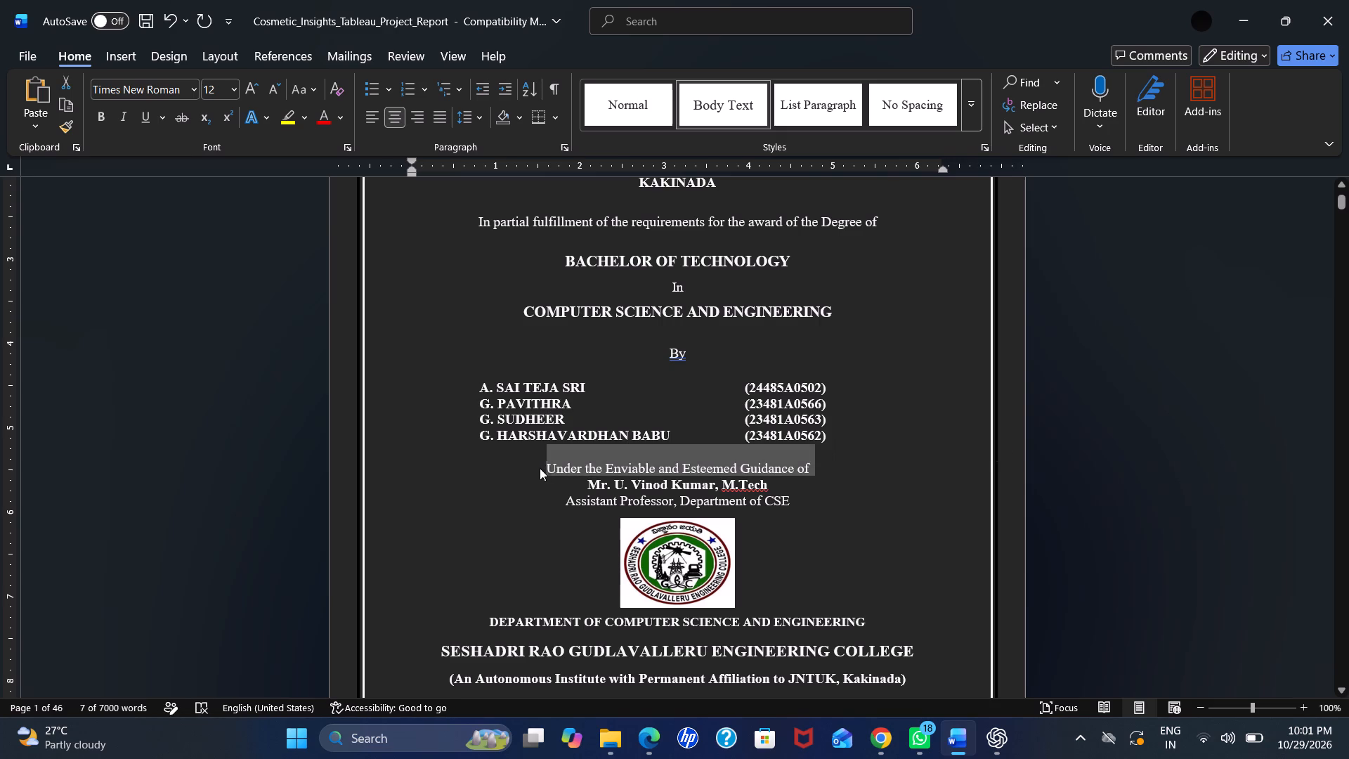
left_click_drag(534, 466, 606, 474)
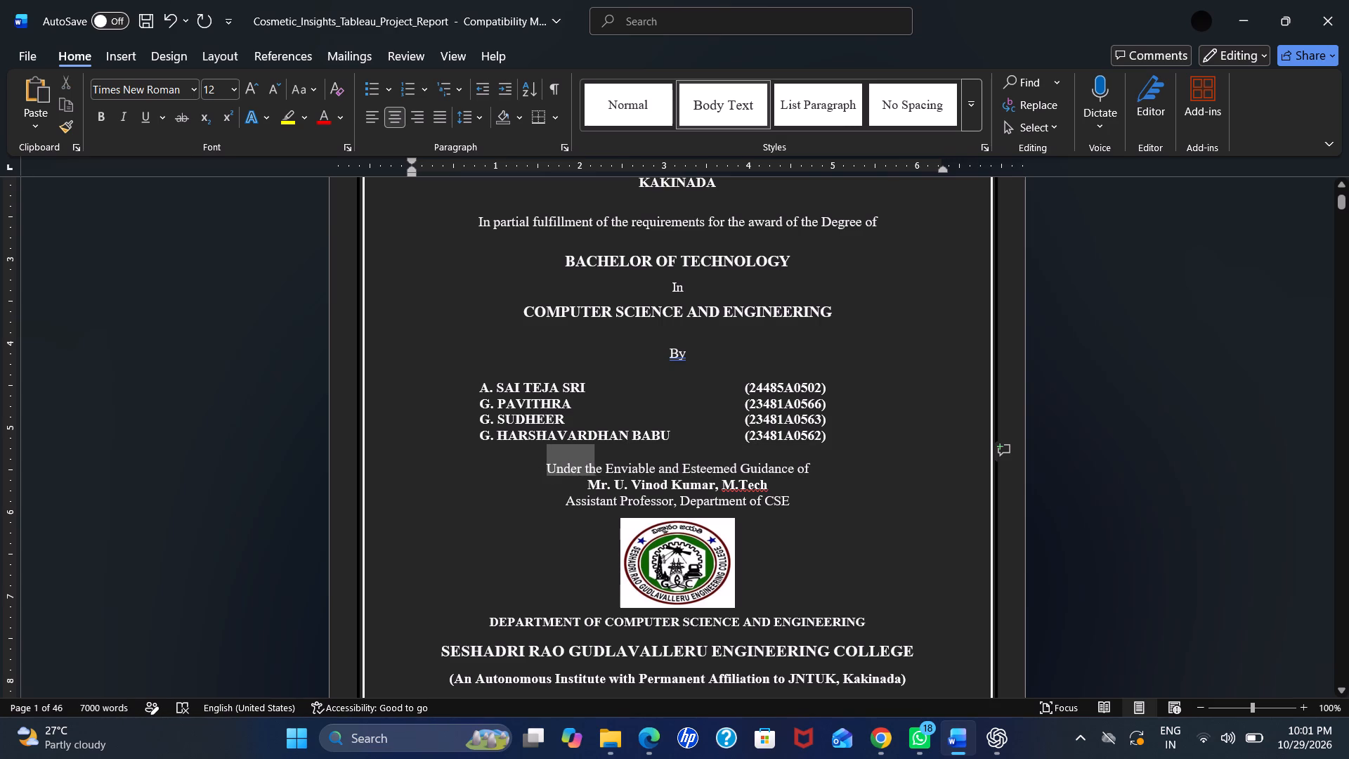
left_click_drag(606, 474, 685, 514)
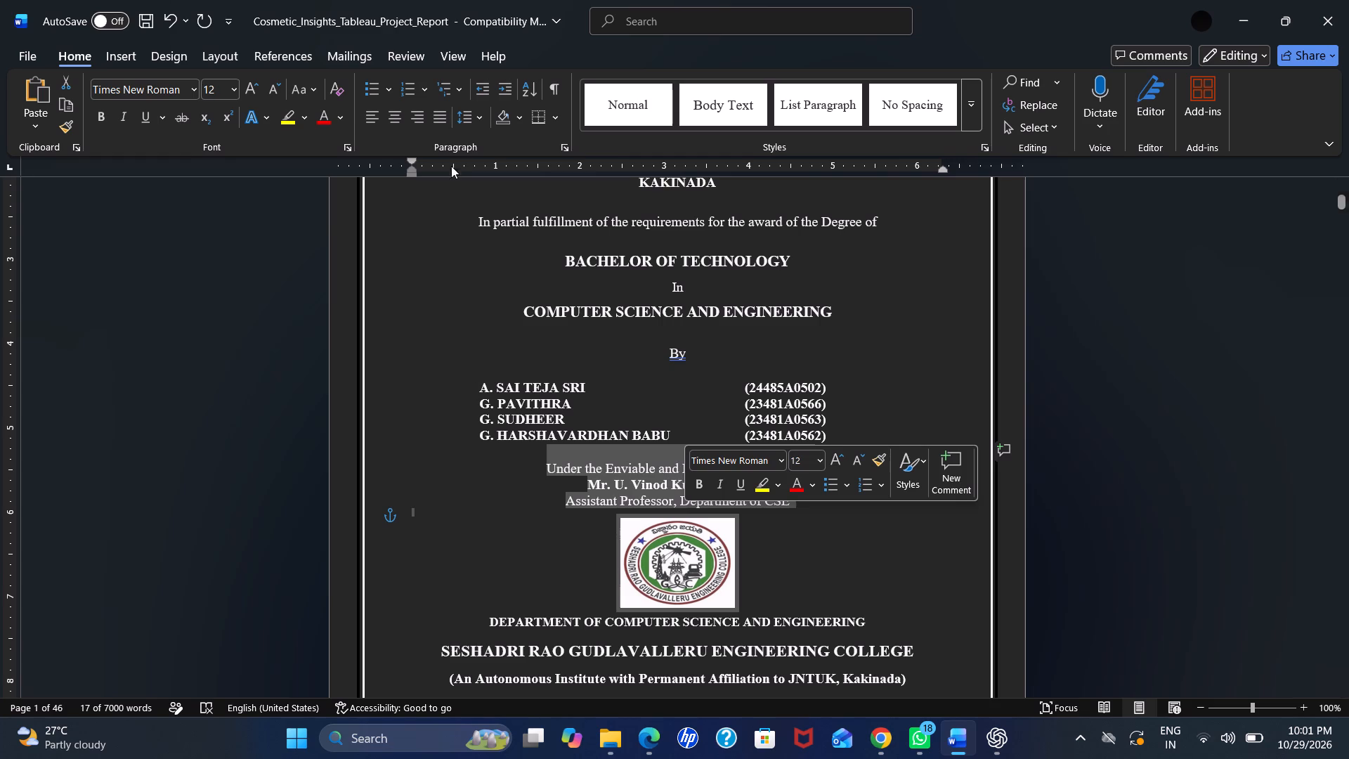
left_click(471, 113)
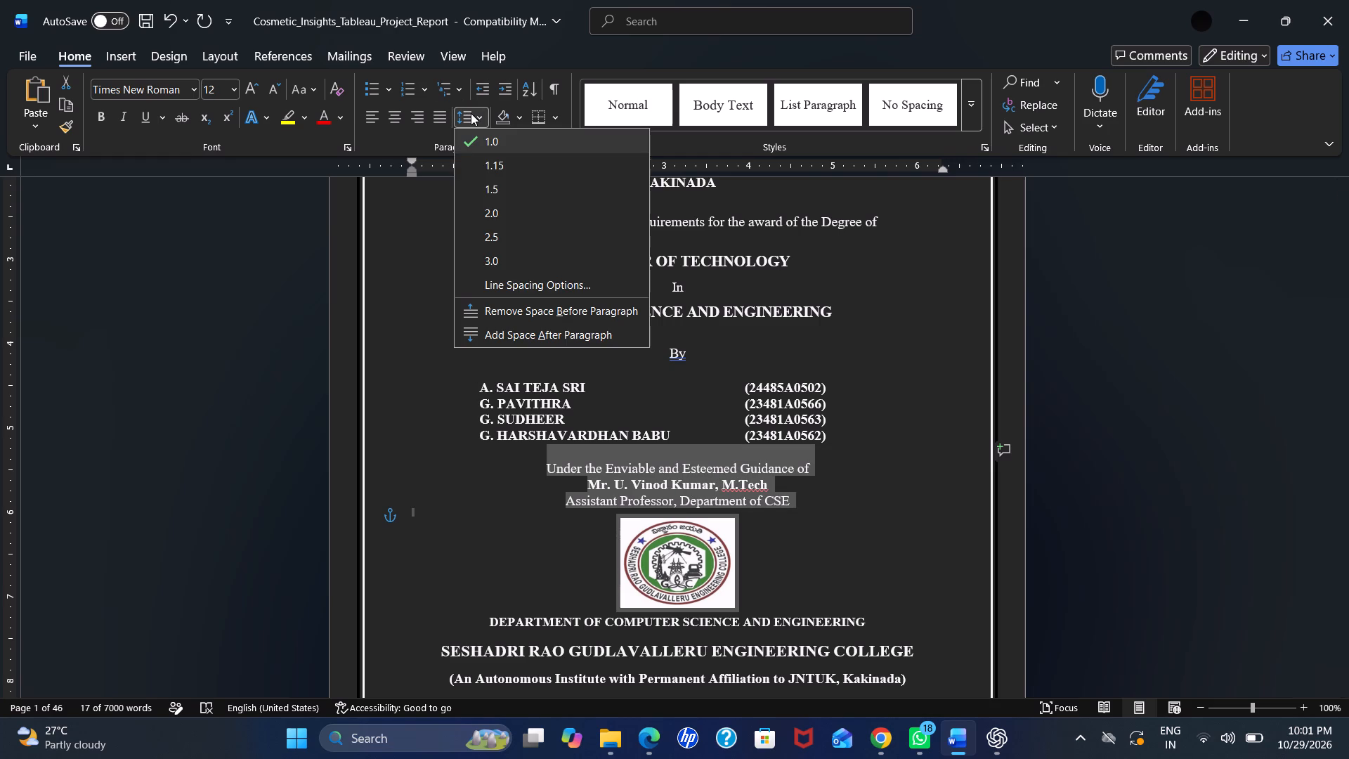
left_click(486, 188)
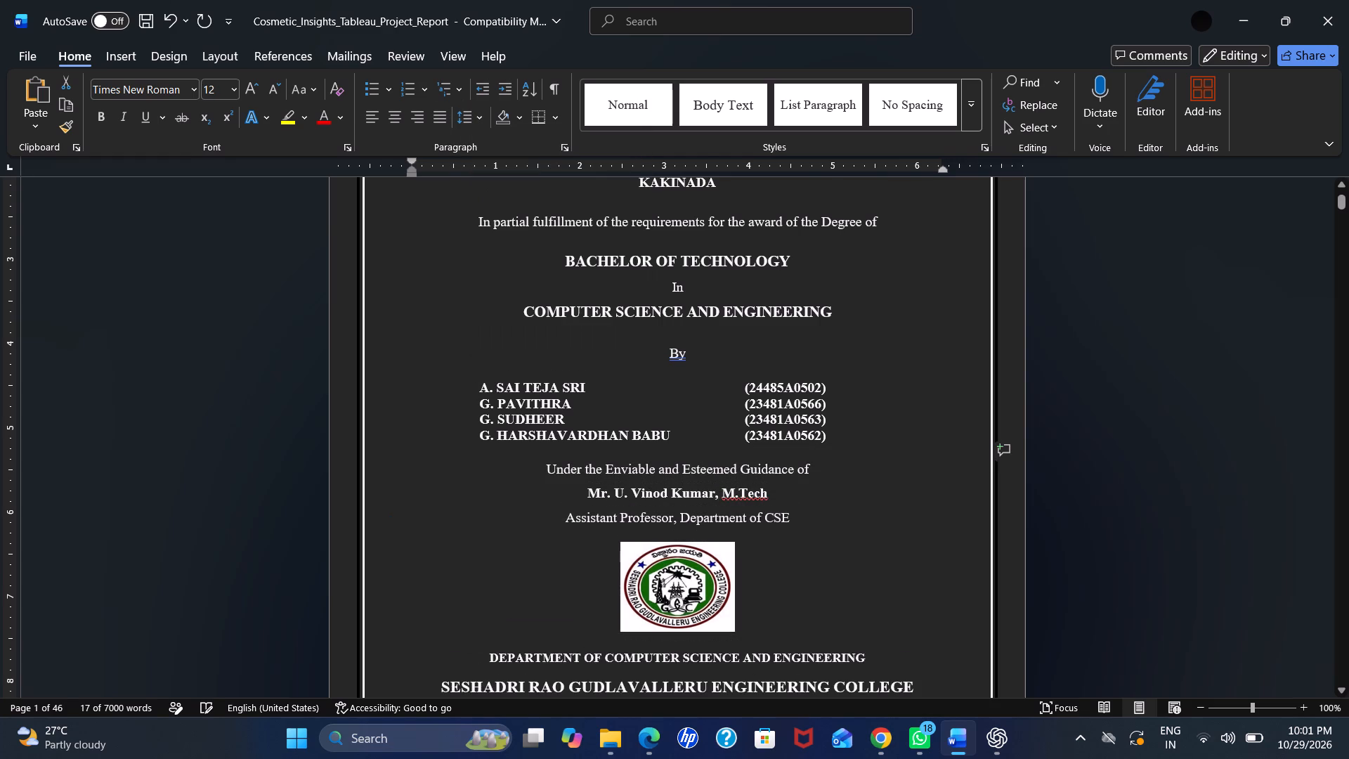
left_click(413, 319)
Apply 1.5 line spacing to the cover page's opening lines, from the report title through the partial-fulfillment line.
scroll(413, 319, "up", 1)
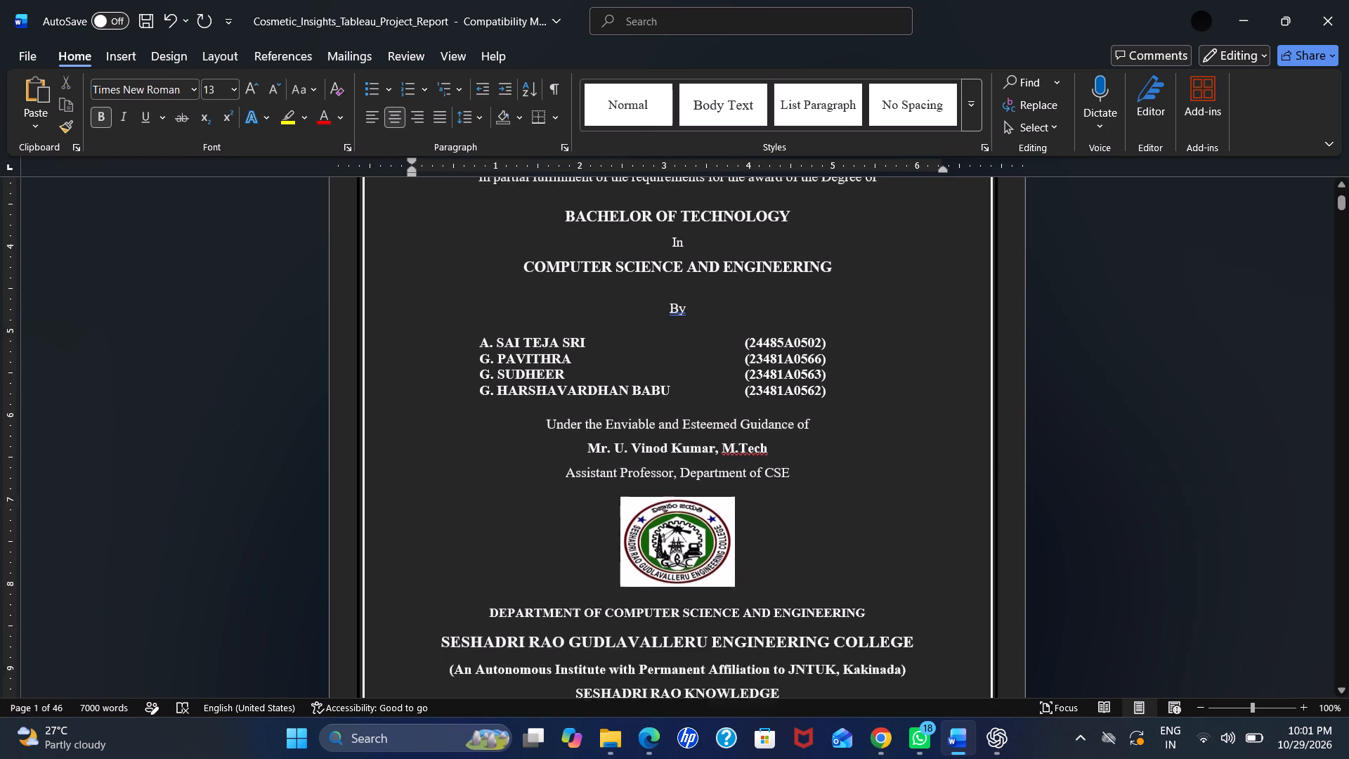
scroll(413, 319, "up", 1)
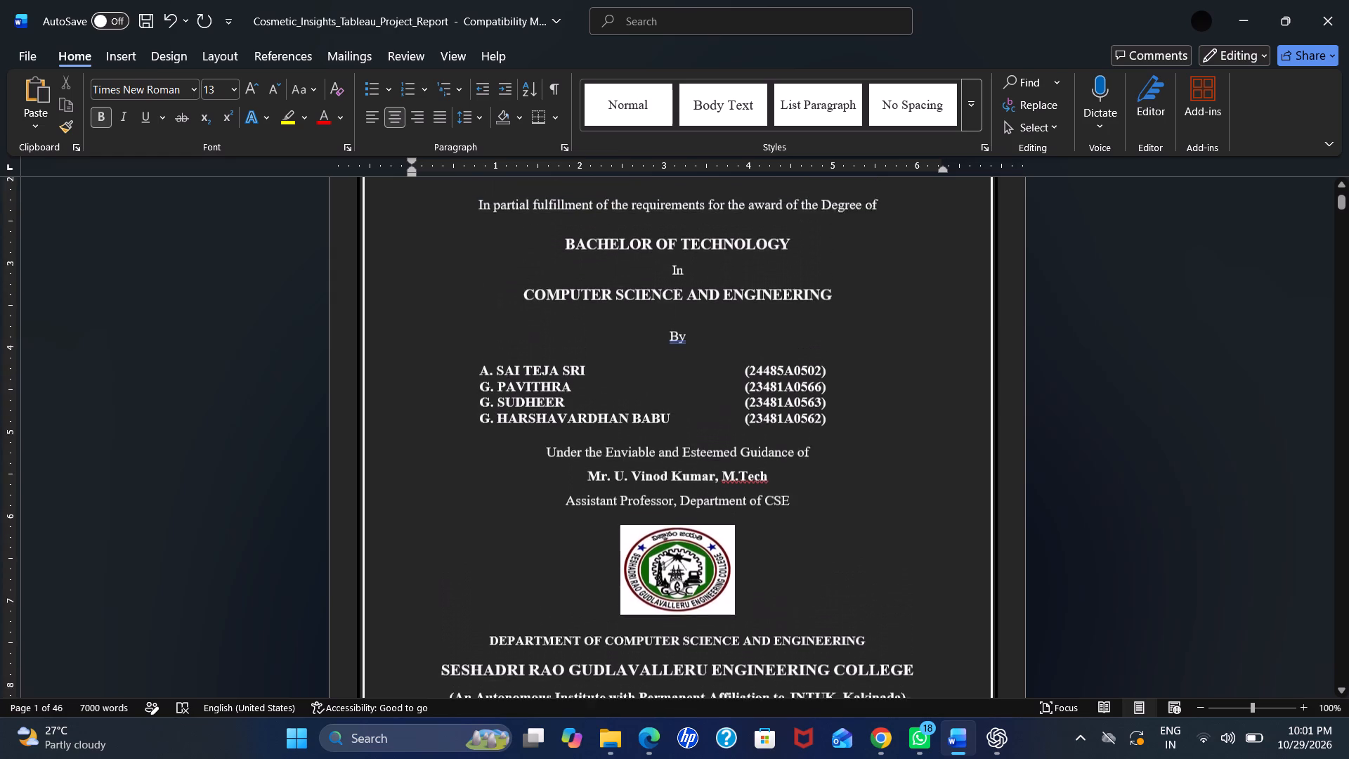
scroll(413, 319, "up", 2)
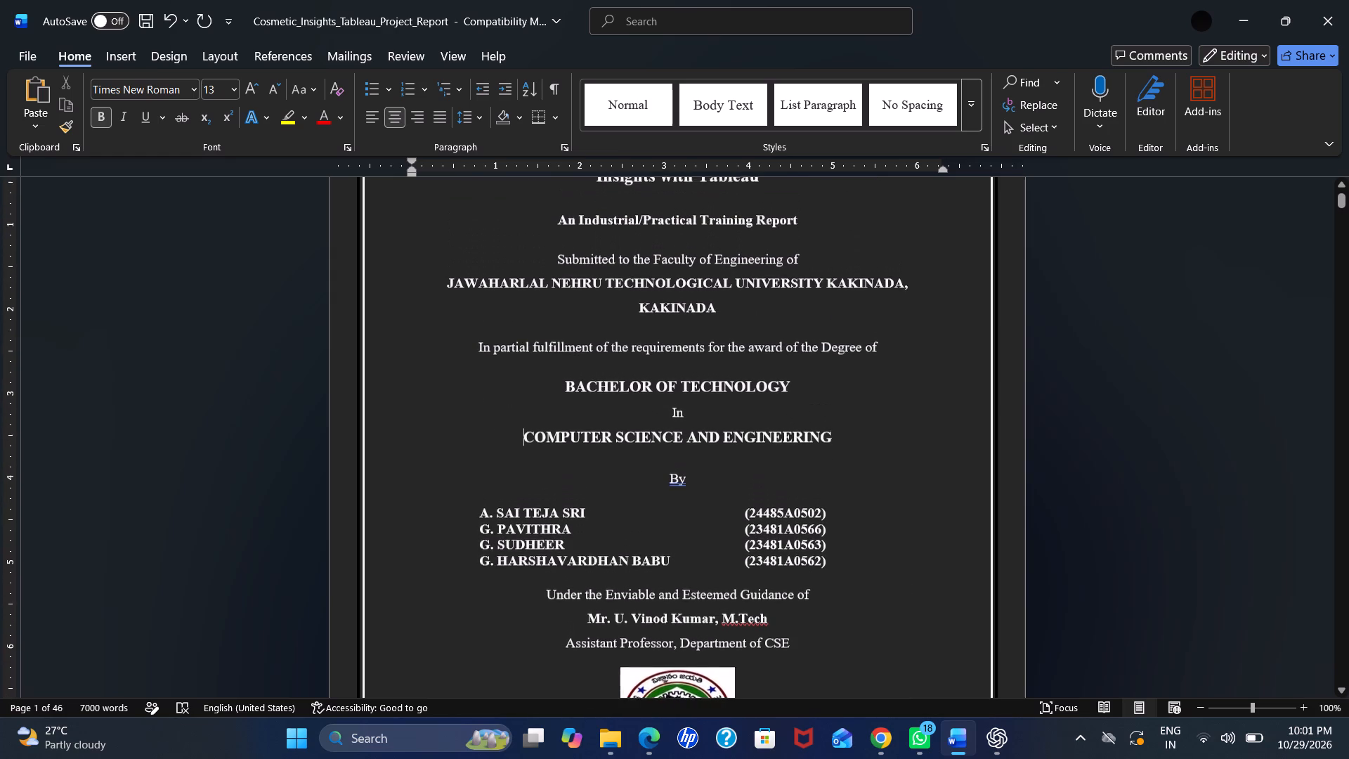
scroll(413, 319, "up", 2)
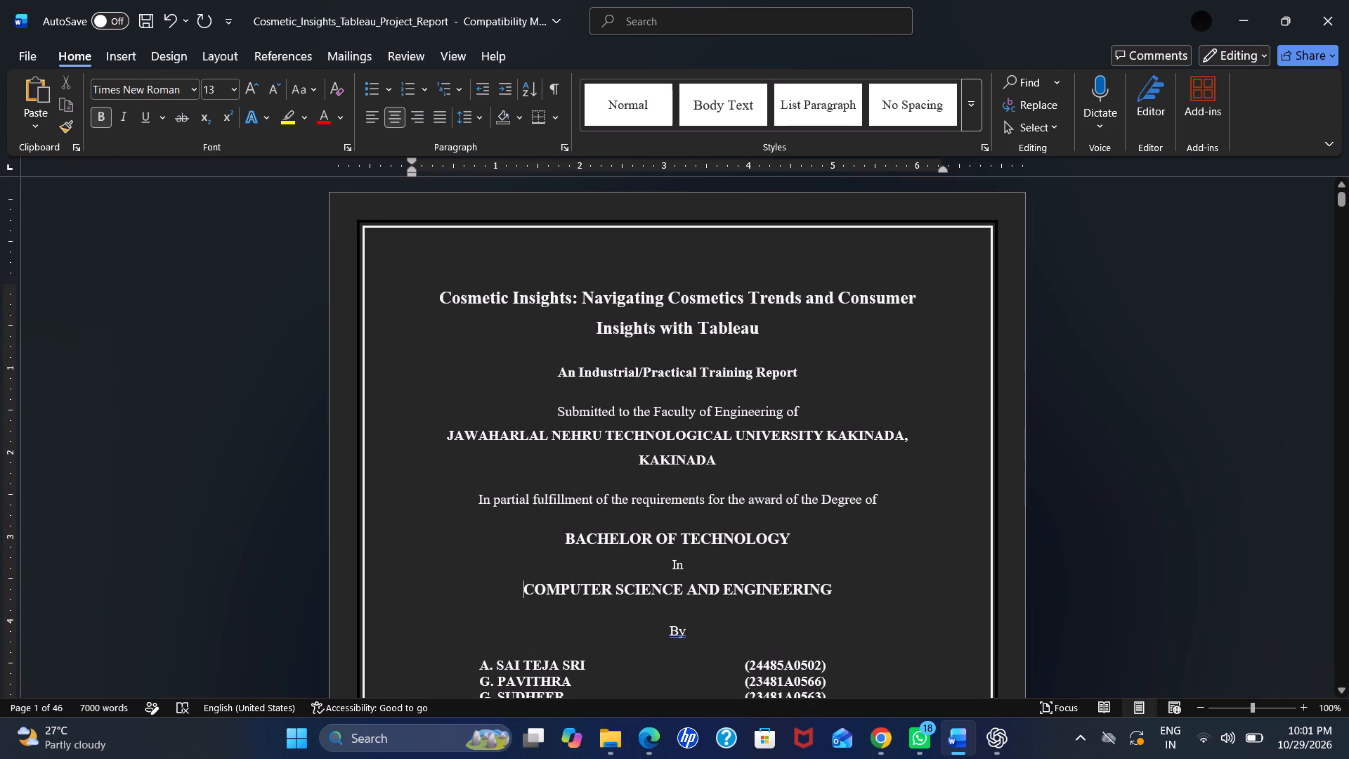
left_click_drag(422, 310, 575, 484)
scroll(575, 455, "down", 4)
scroll(575, 455, "up", 1)
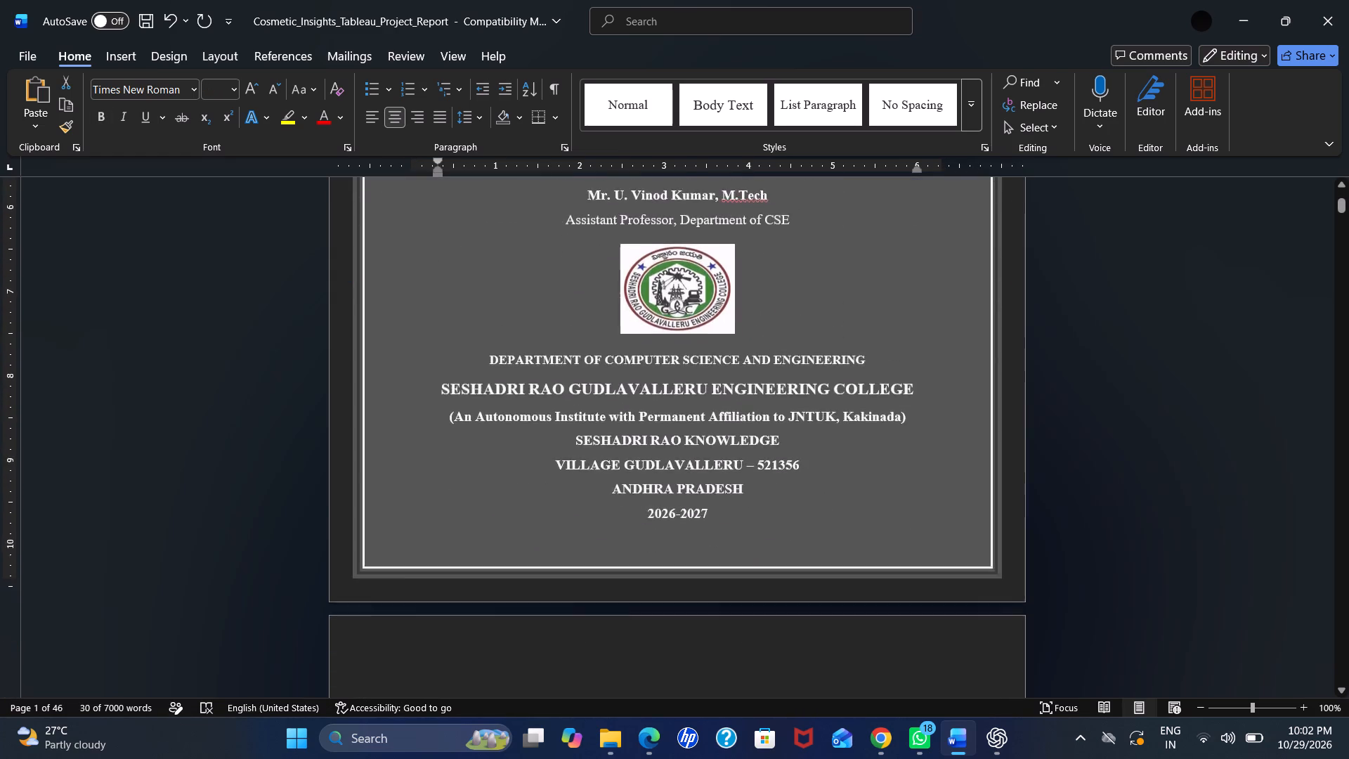
scroll(575, 455, "up", 1)
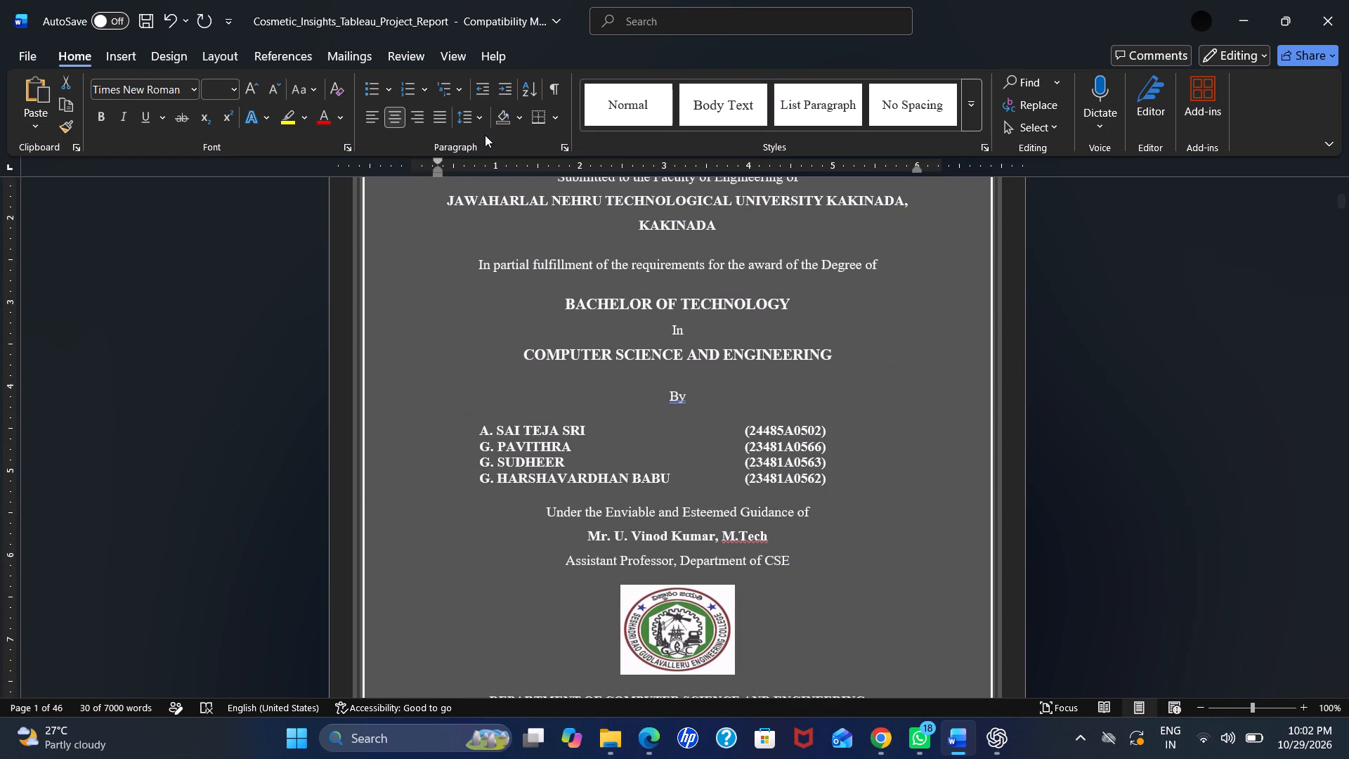
left_click(482, 119)
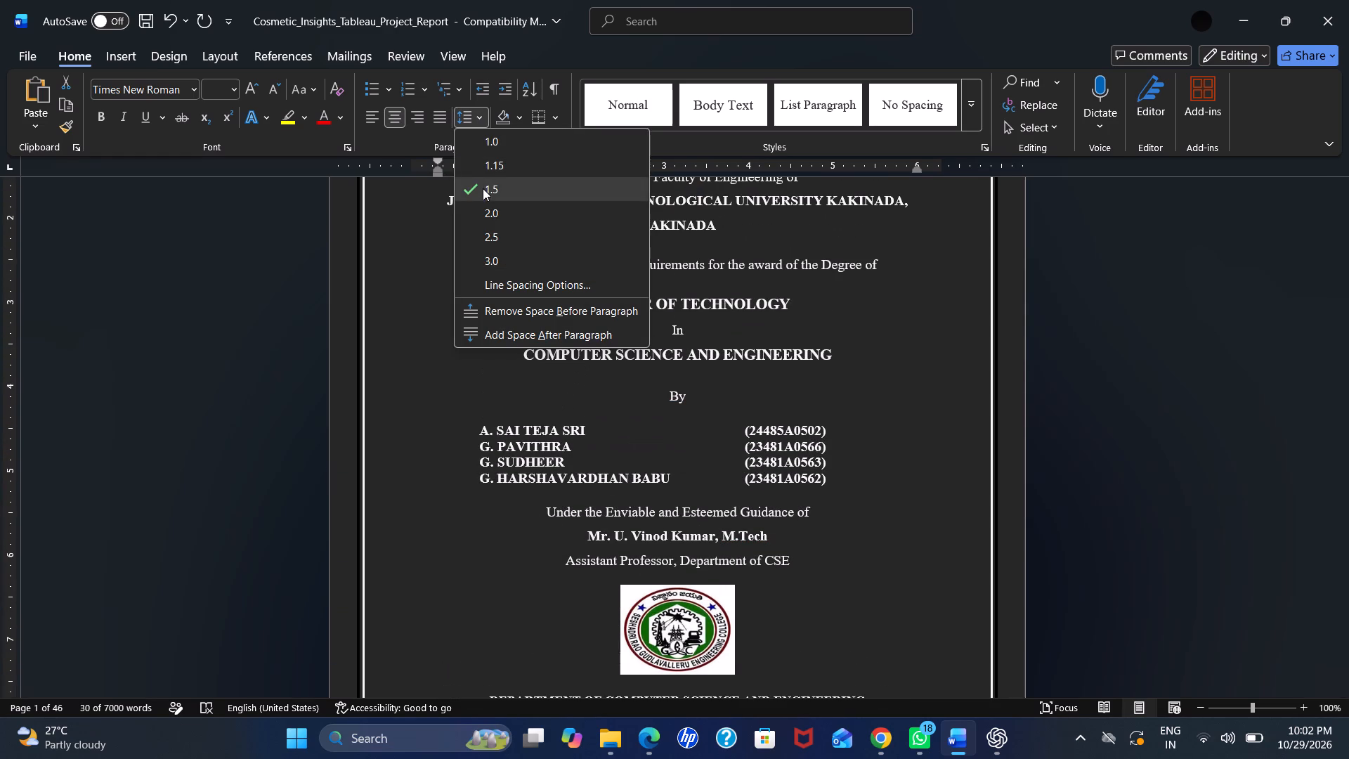
left_click(483, 186)
left_click(398, 364)
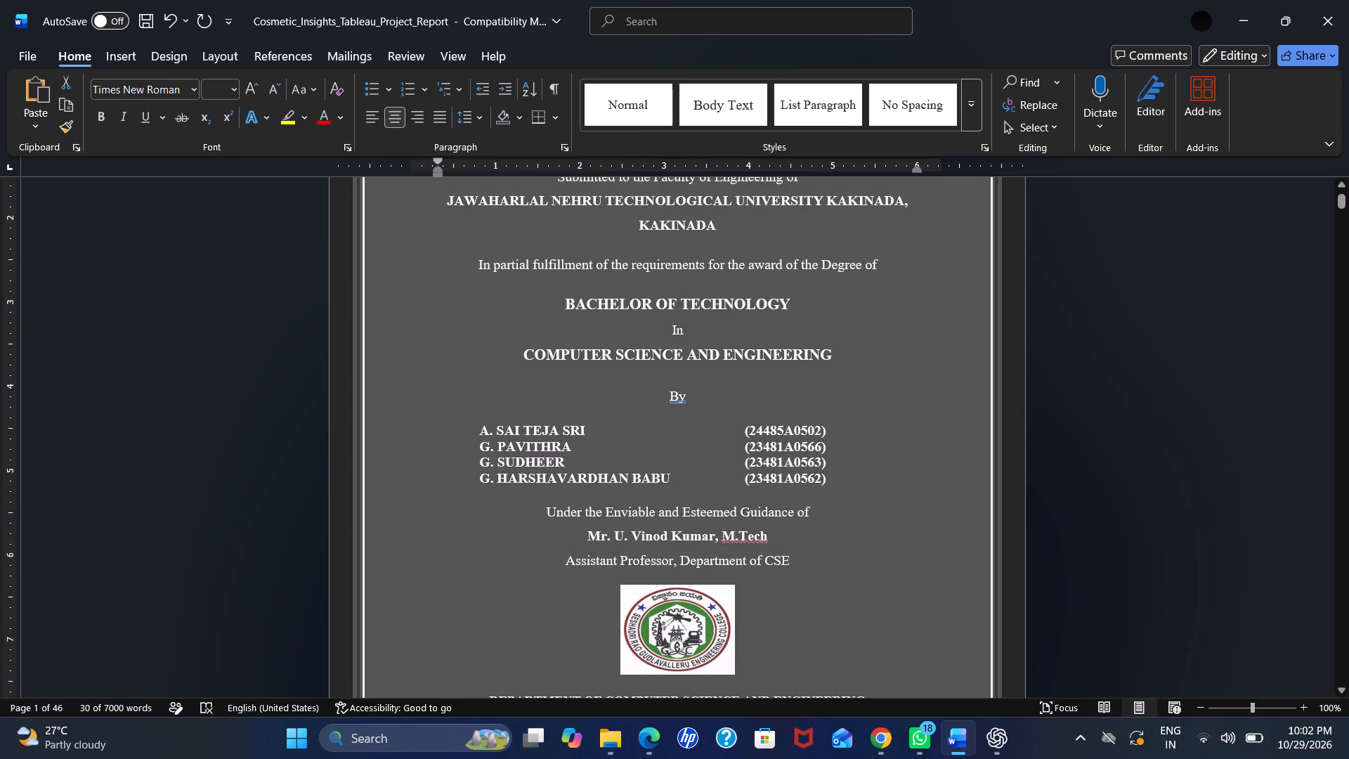
Set line spacing to 1.5 for the table of student names and roll numbers on the cover page.
scroll(398, 364, "down", 3)
scroll(398, 364, "up", 1)
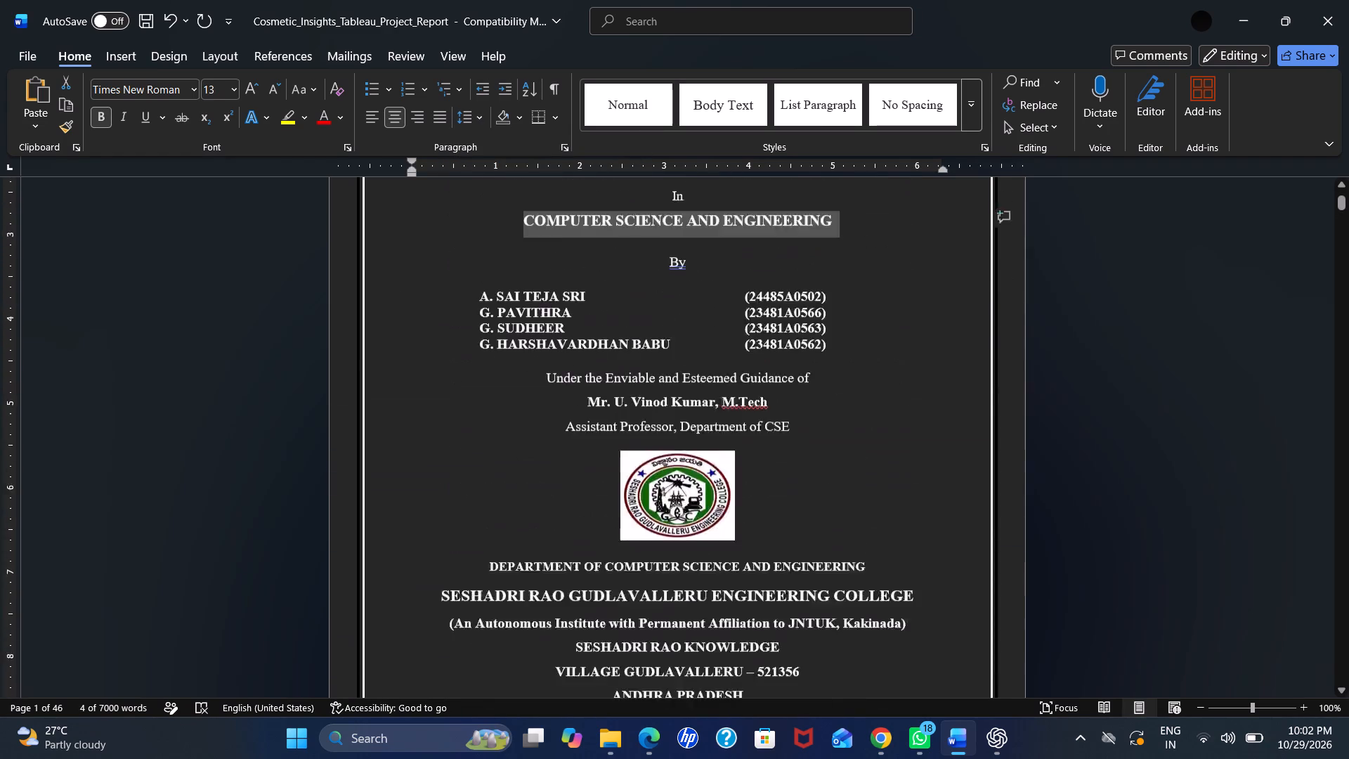
scroll(398, 364, "up", 1)
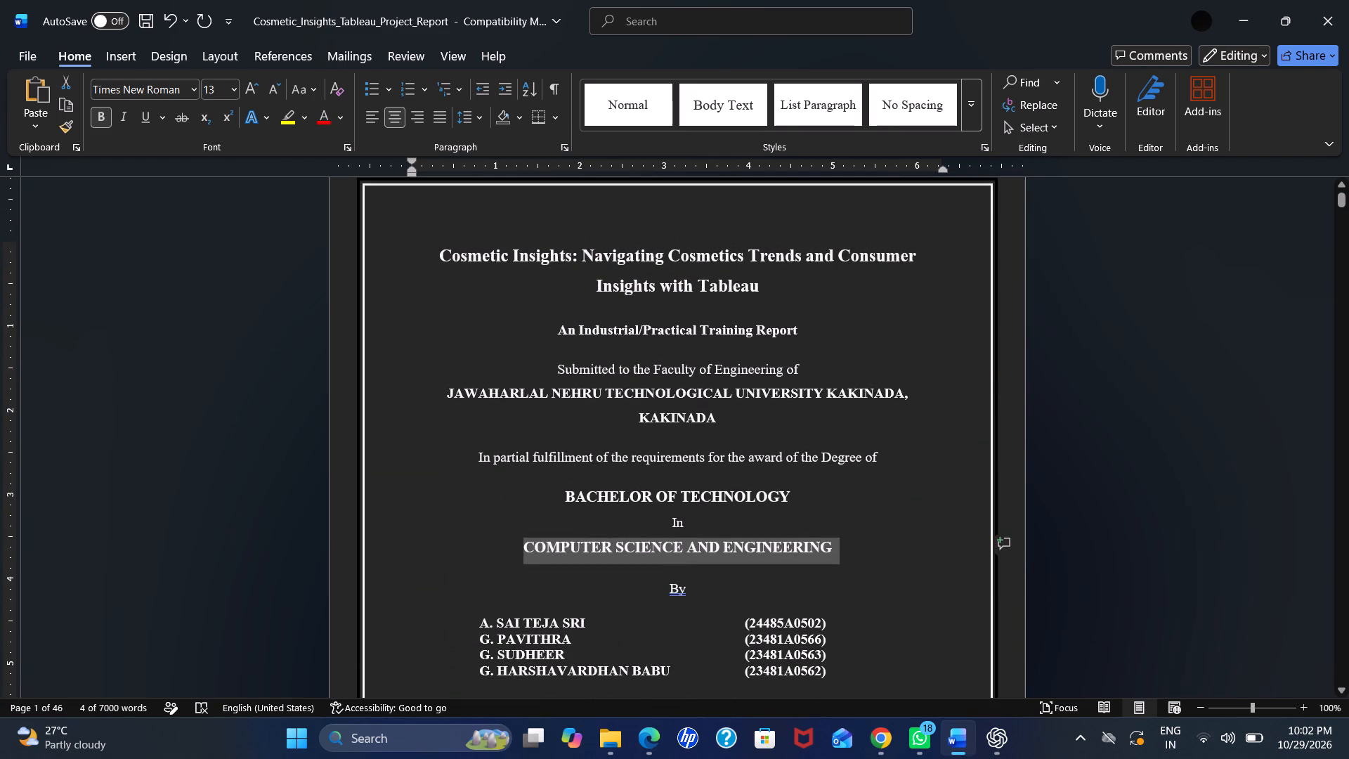
scroll(398, 364, "down", 1)
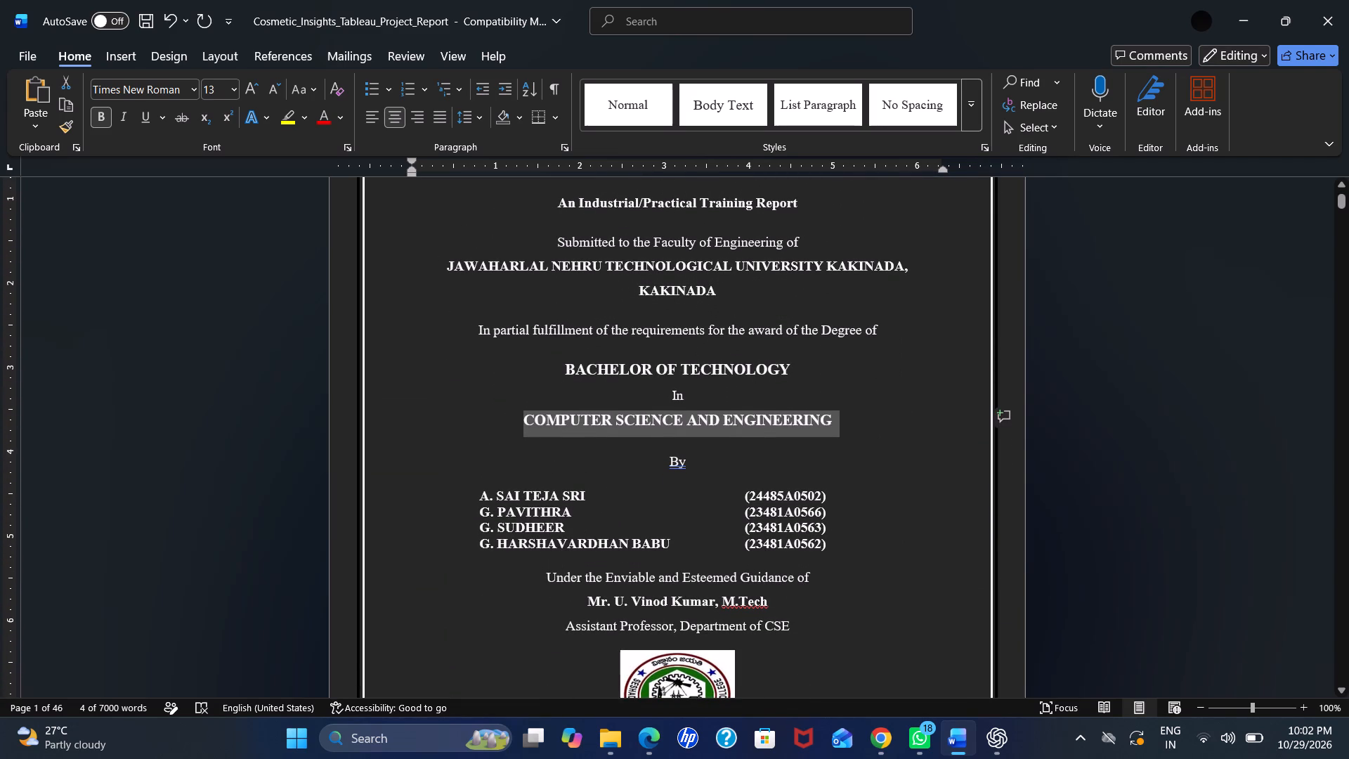
left_click(284, 353)
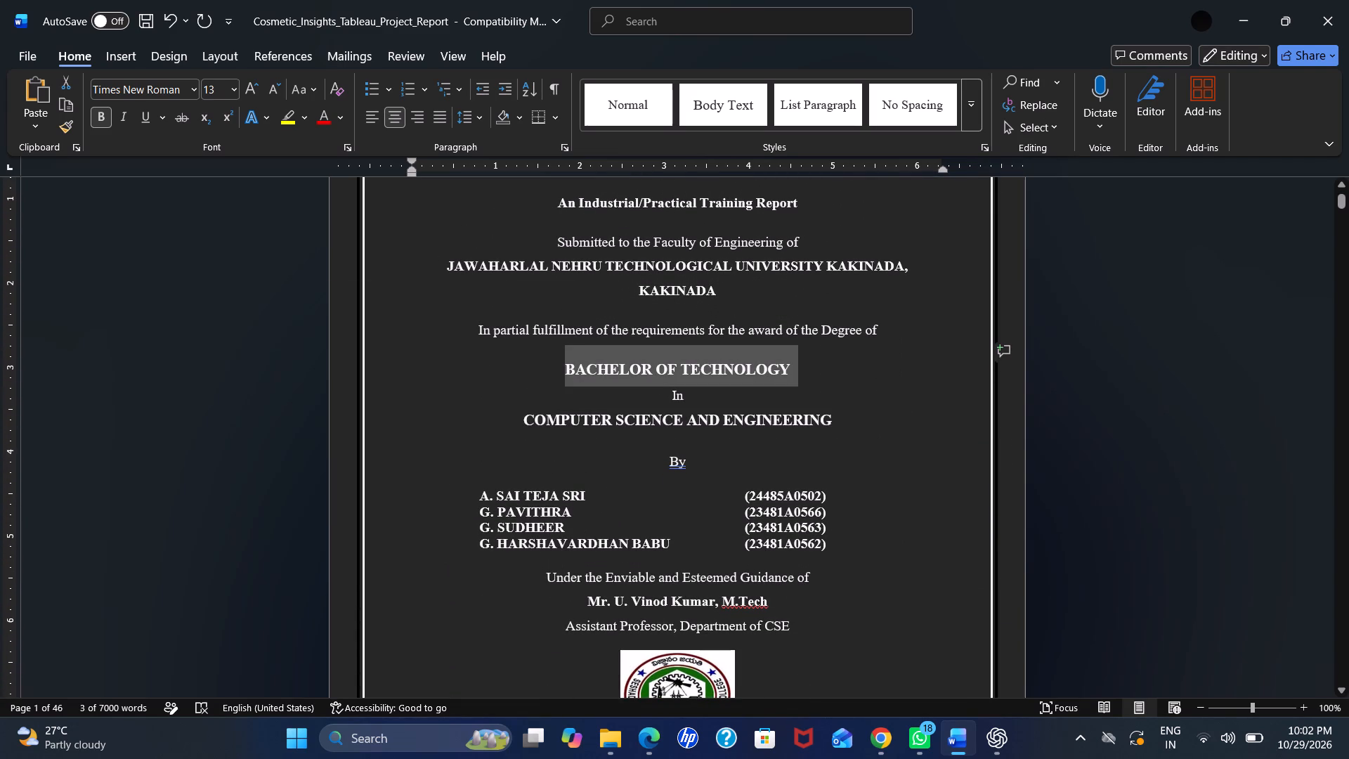
left_click_drag(470, 484, 720, 546)
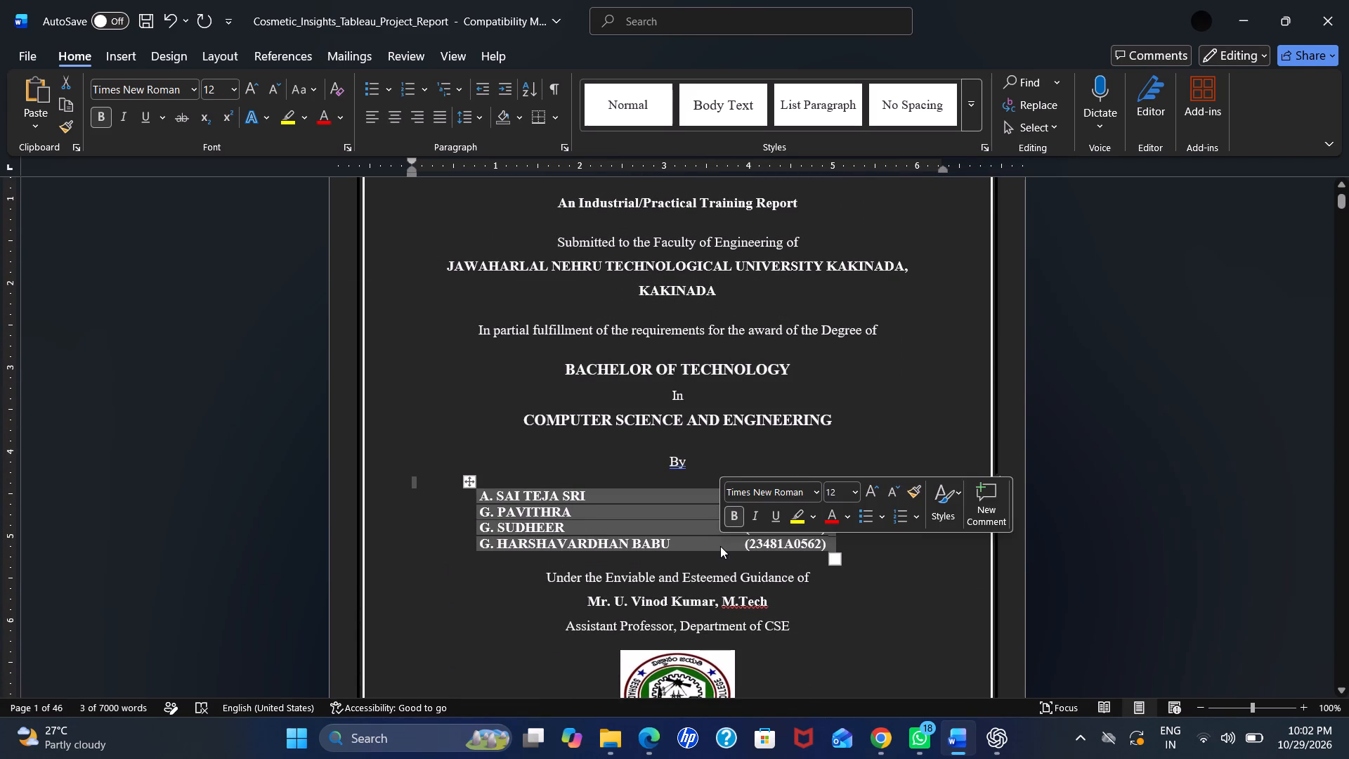
left_click(474, 119)
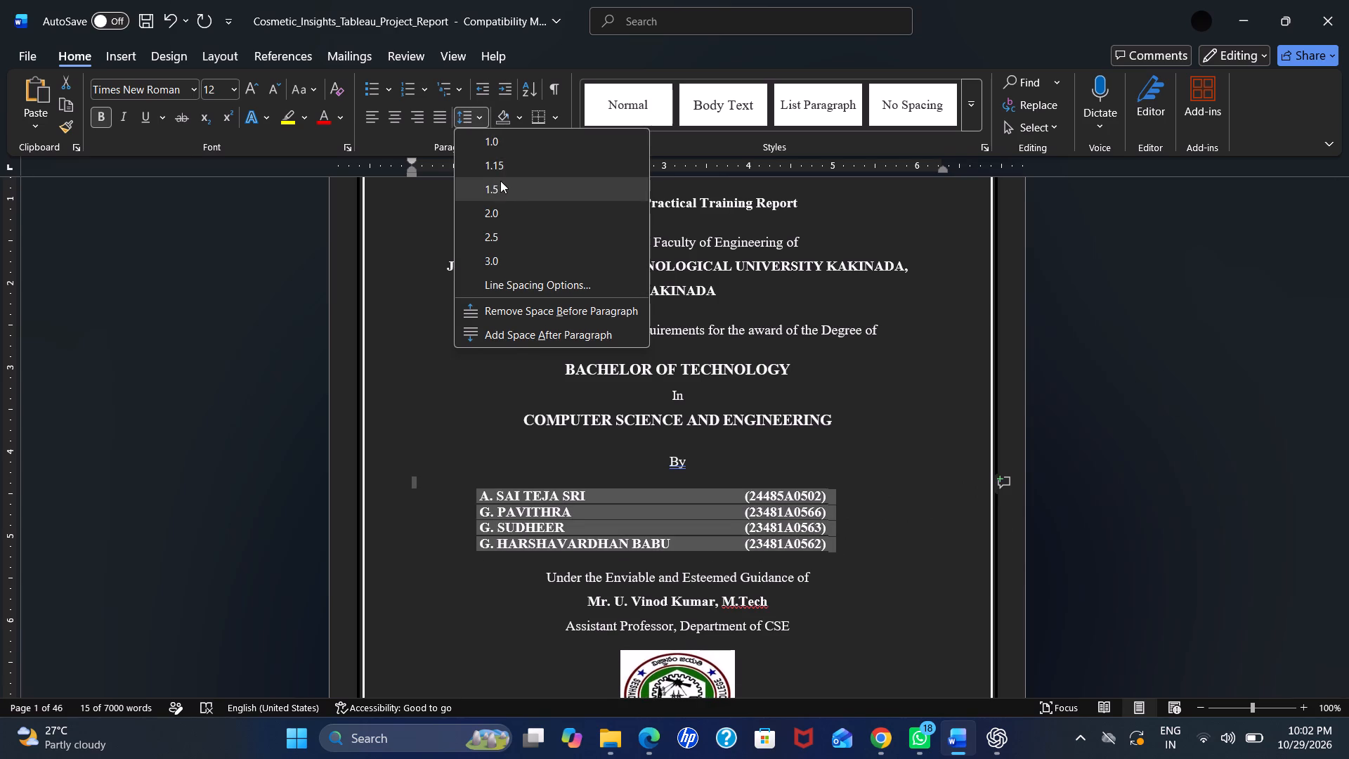
left_click(494, 186)
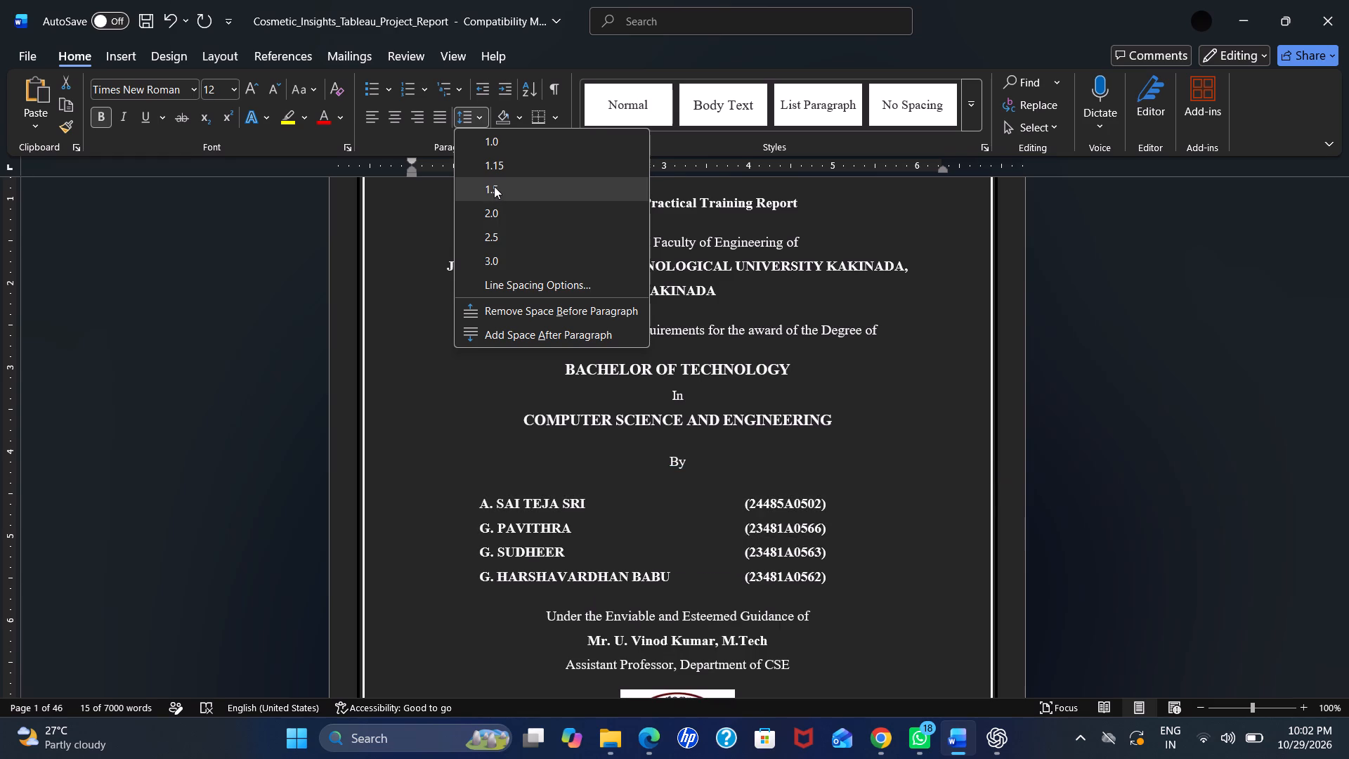
left_click(295, 318)
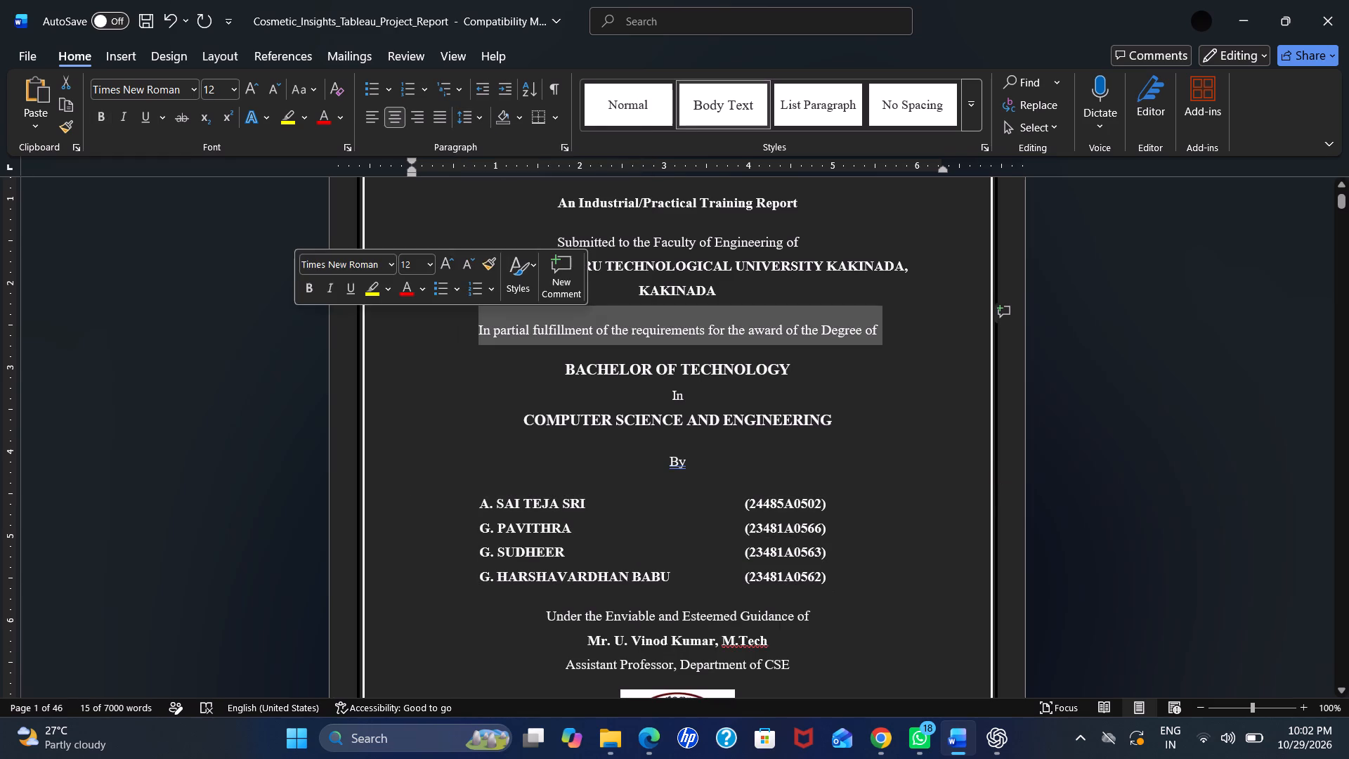
Review the cover page's spacing and fit within the page border, from the report title down to the 2026-2027 line.
scroll(437, 472, "down", 3)
scroll(437, 472, "up", 1)
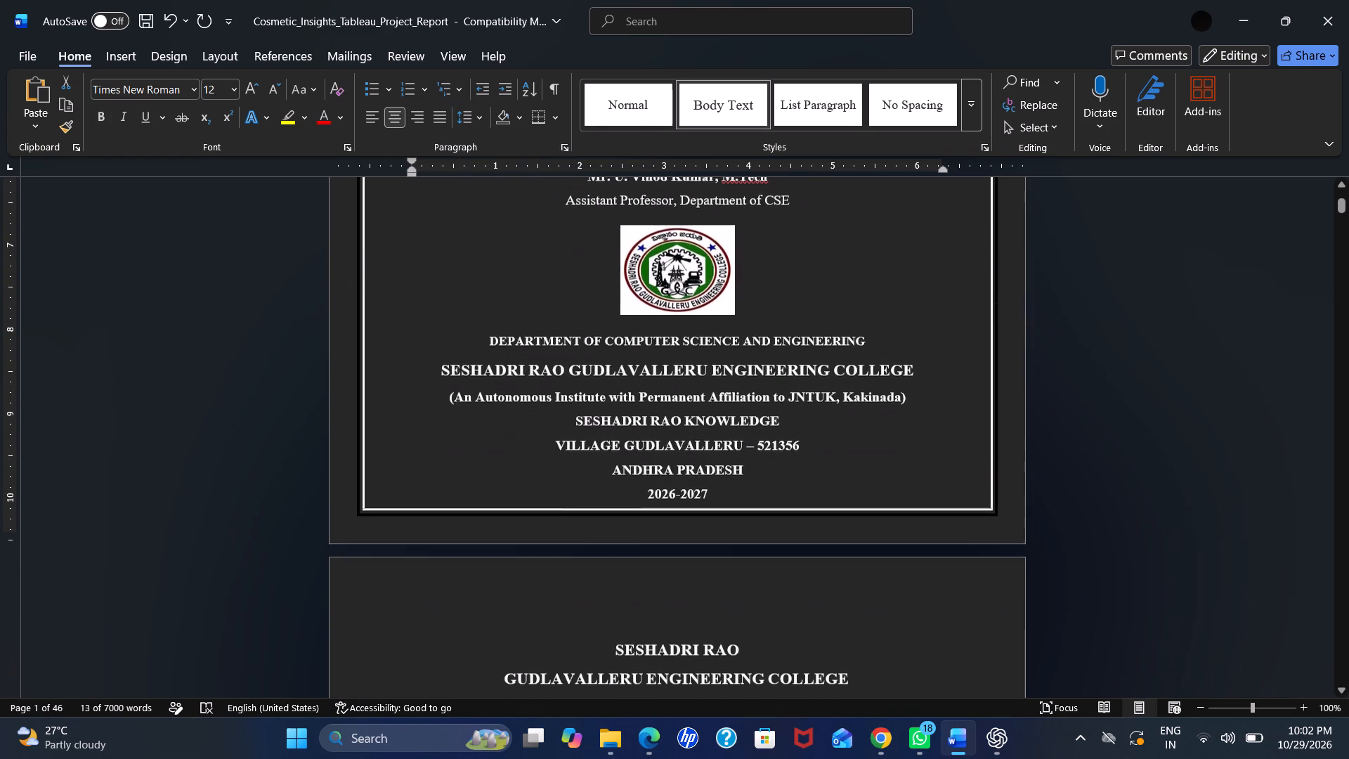
scroll(437, 472, "up", 1)
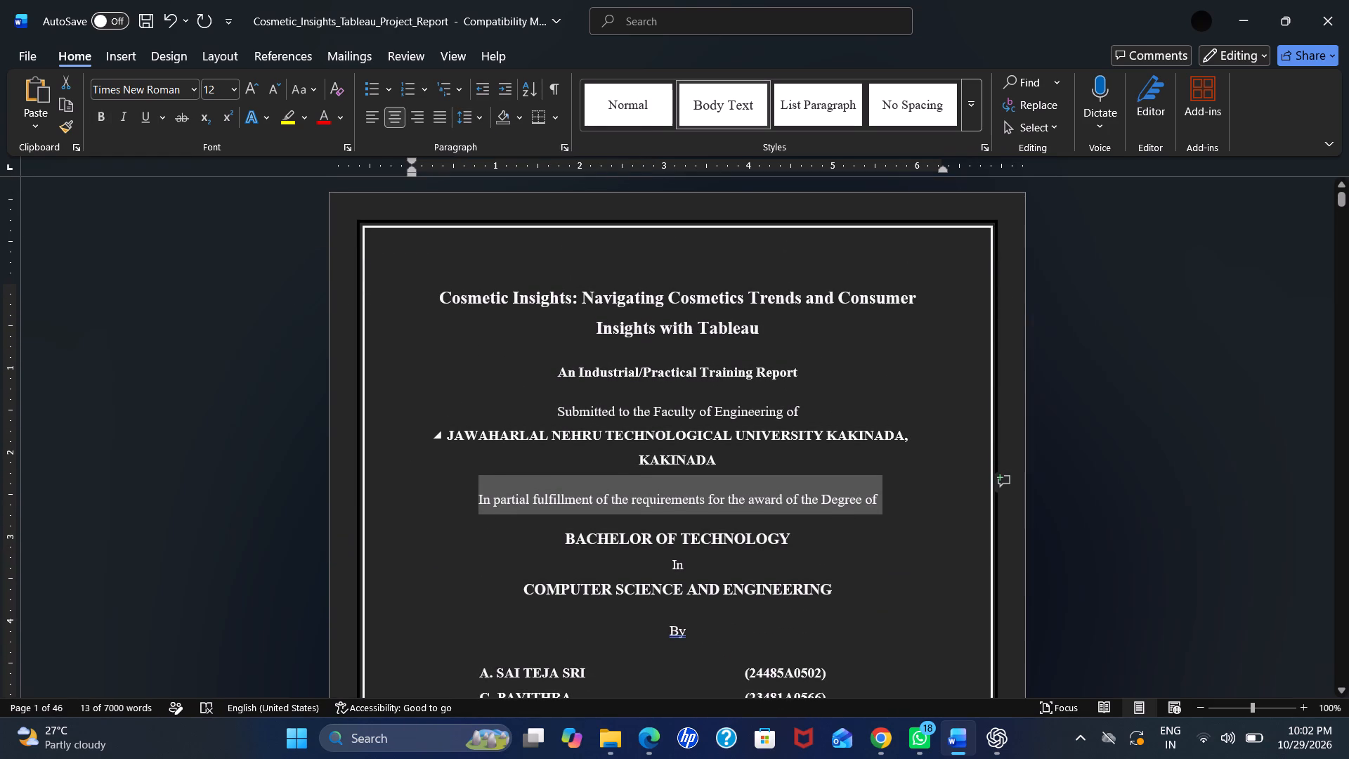
scroll(437, 472, "down", 3)
scroll(437, 472, "up", 1)
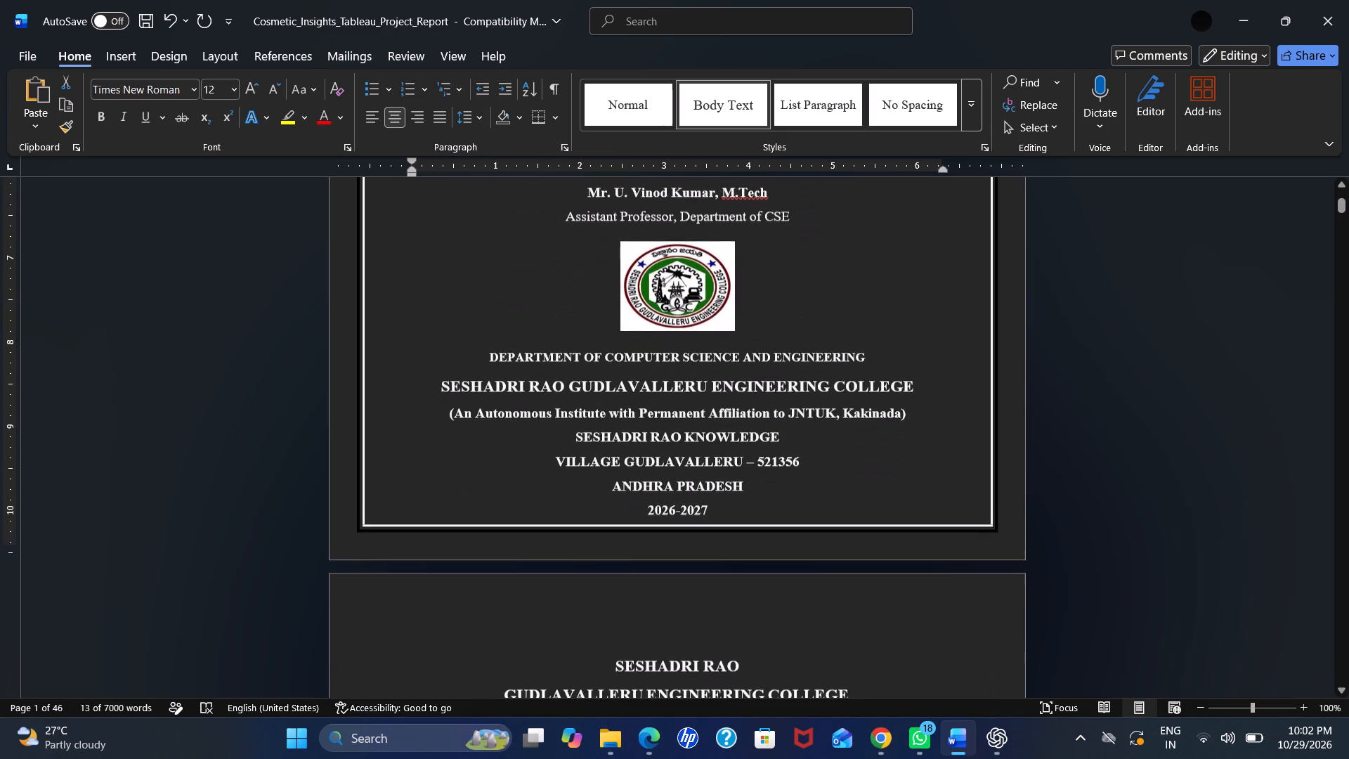
scroll(437, 472, "up", 1)
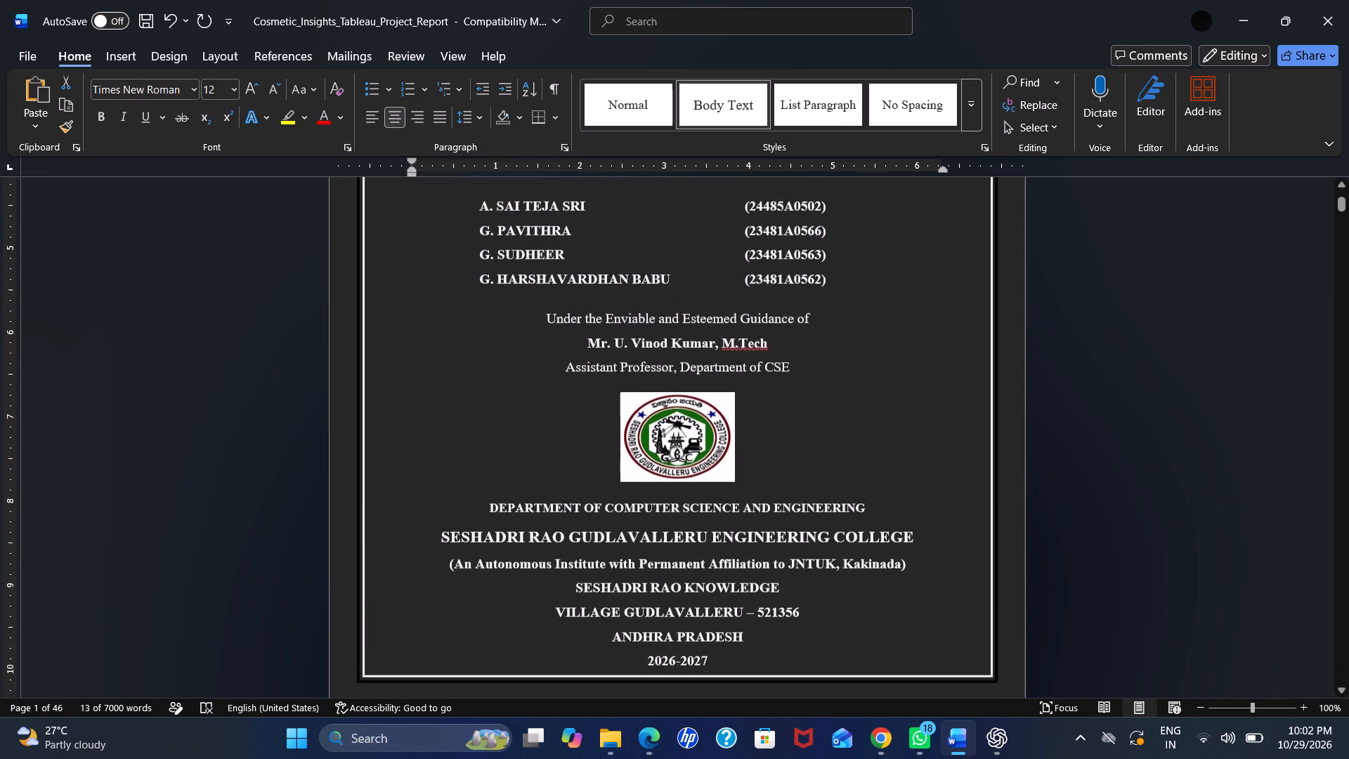
scroll(437, 472, "up", 1)
scroll(437, 472, "down", 1)
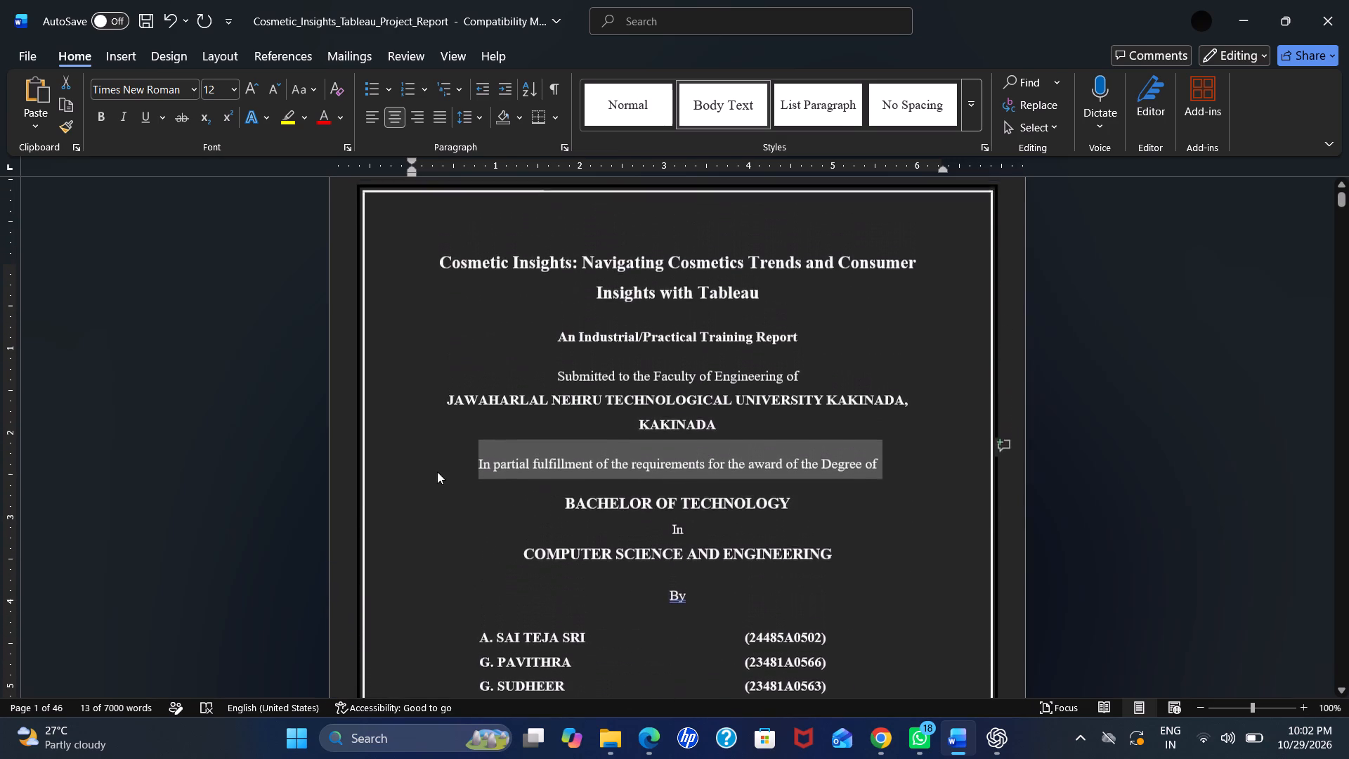
Check the line spacing applied to the cover page lines from "Submitted to the Faculty of Engineering of" through KAKINADA.
scroll(437, 472, "down", 2)
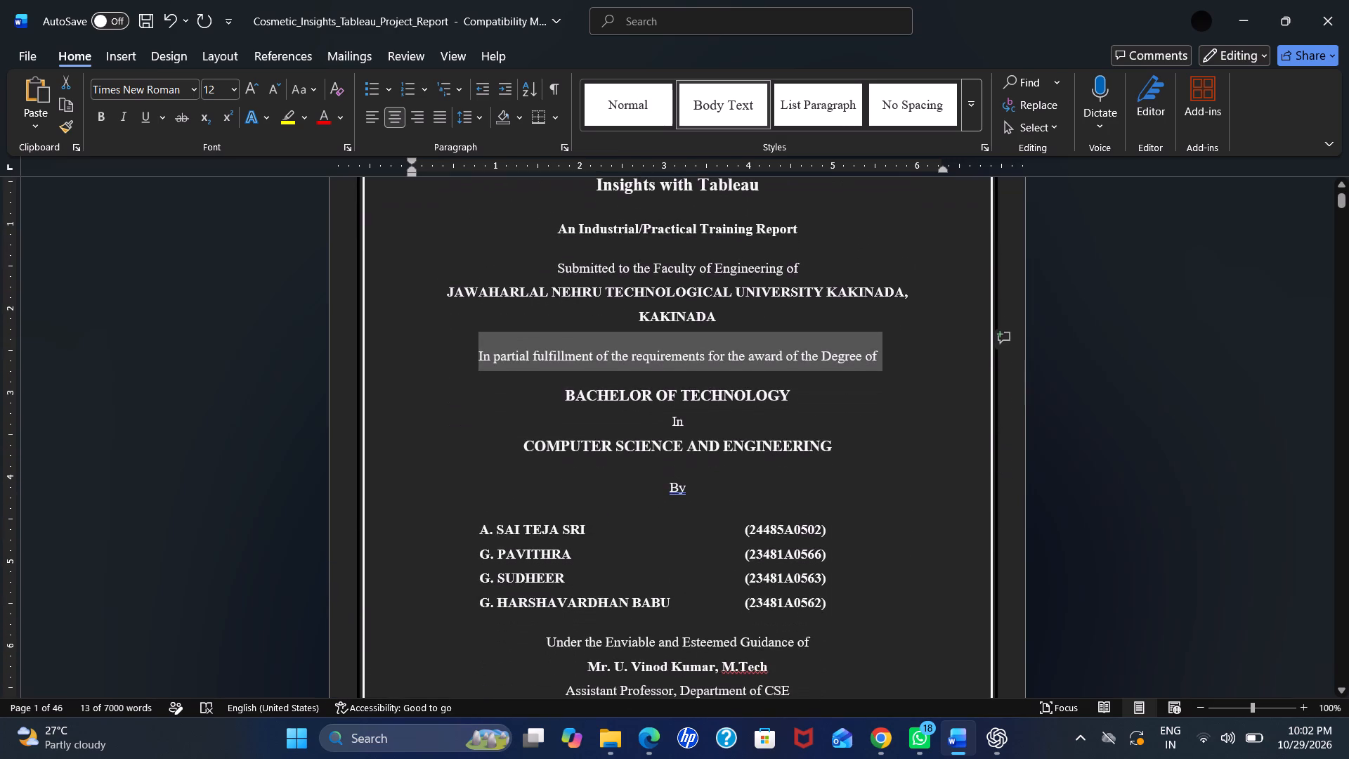
scroll(437, 472, "down", 1)
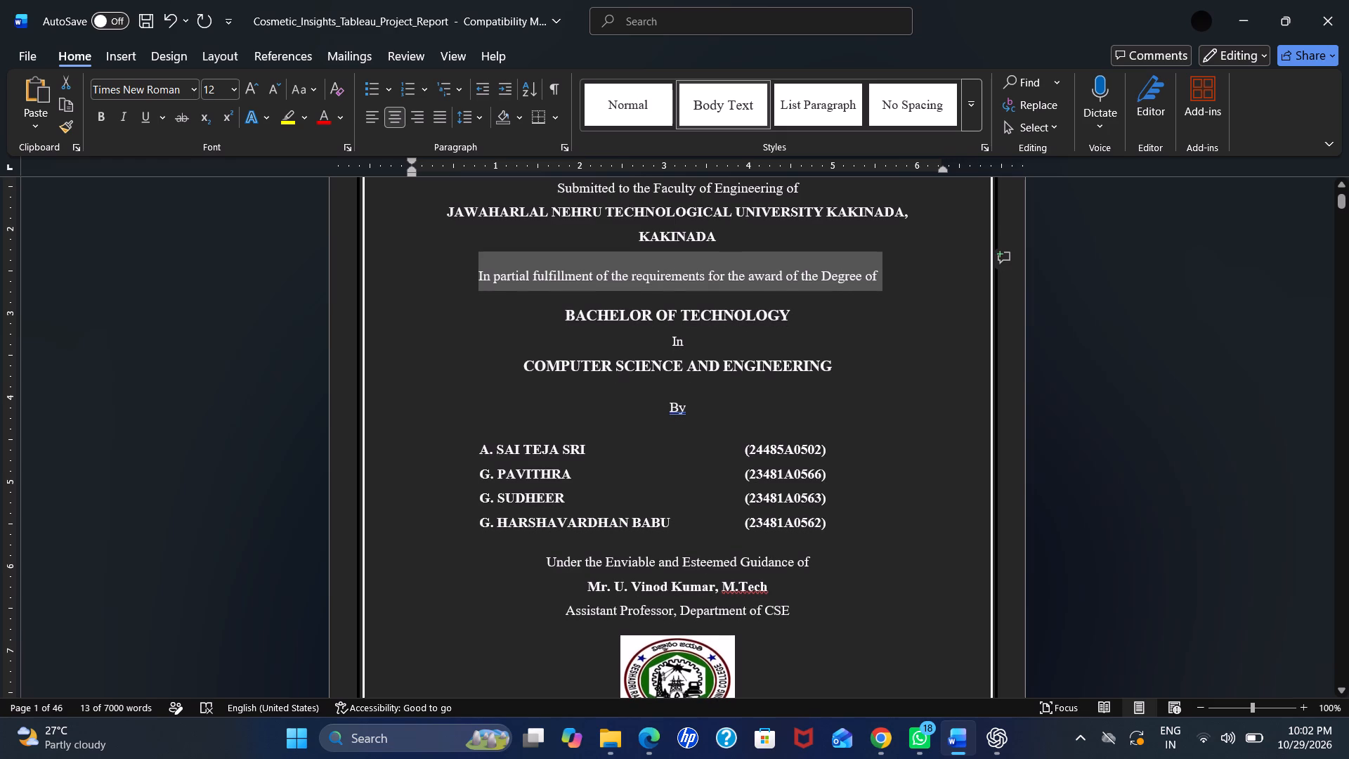
scroll(437, 472, "down", 1)
left_click(390, 447)
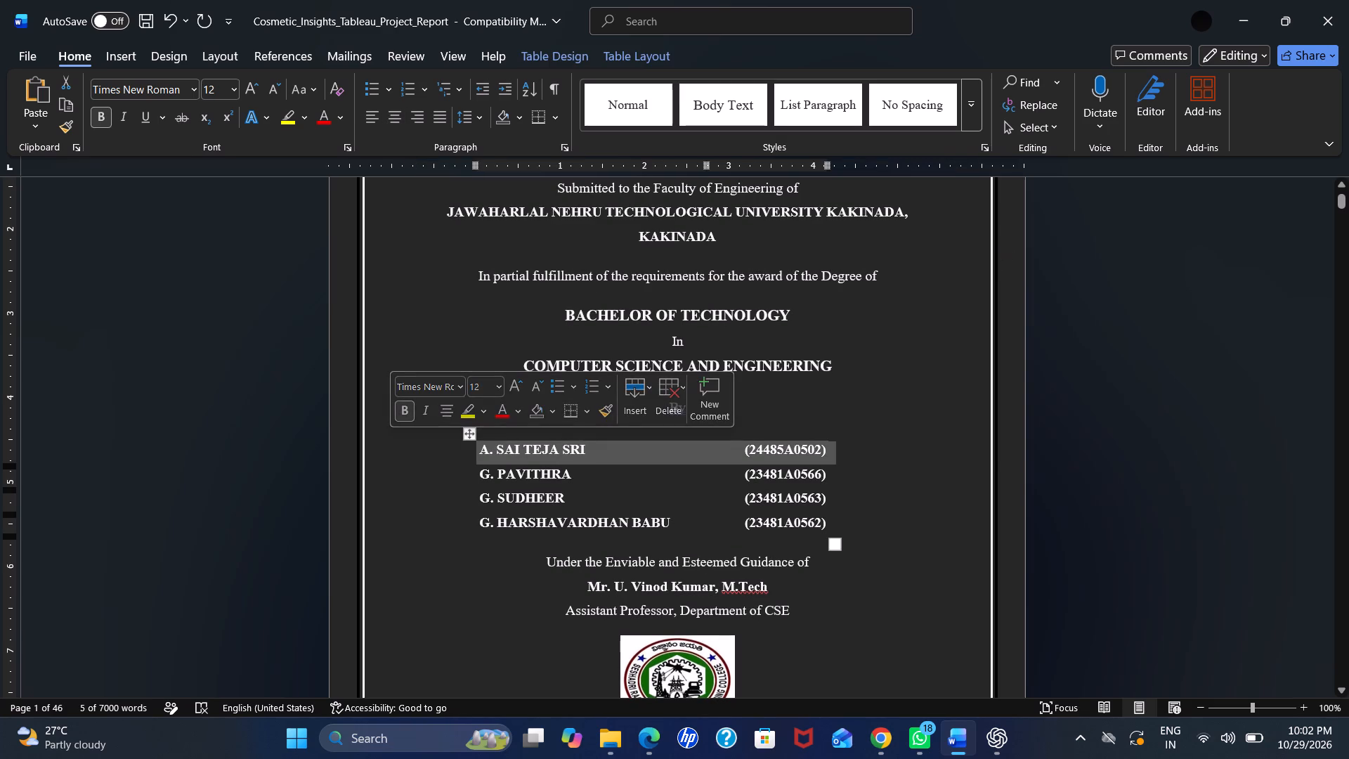
left_click(364, 335)
scroll(364, 335, "up", 2)
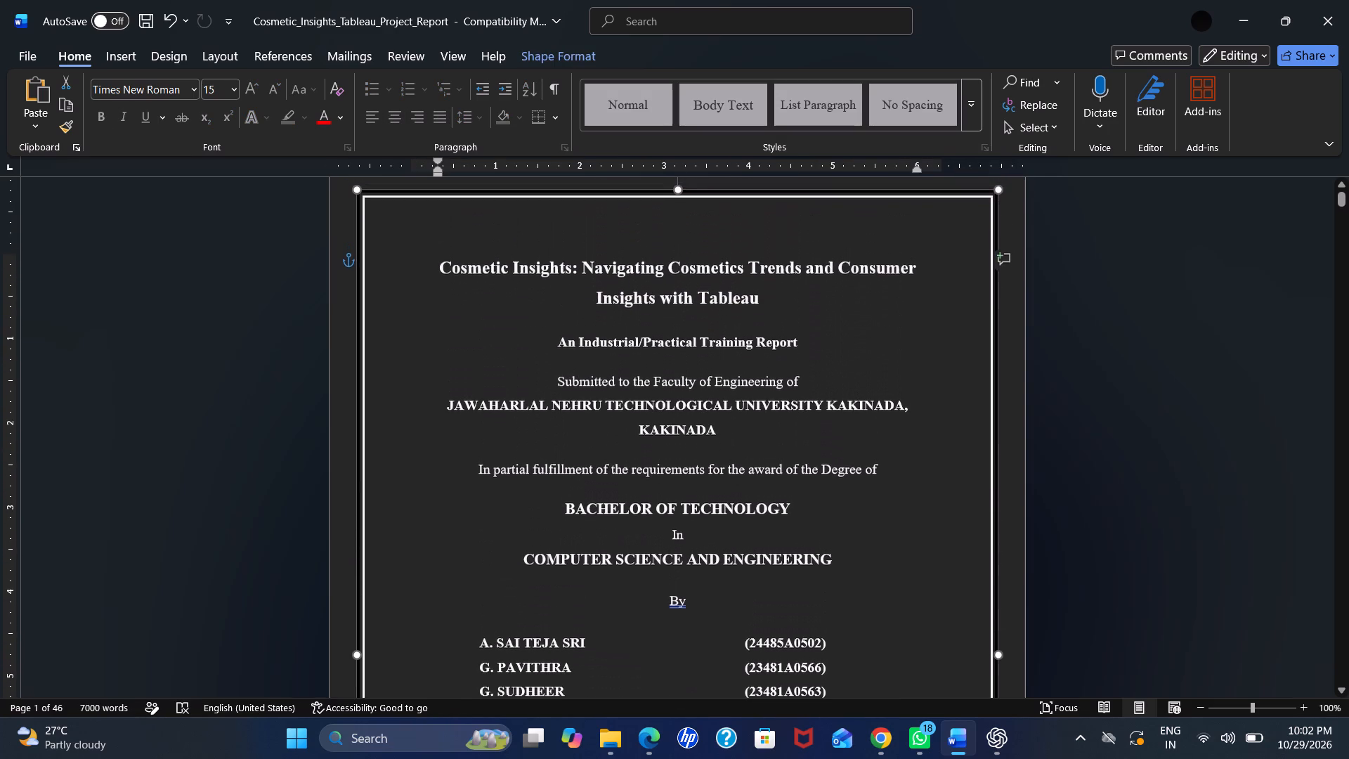
left_click_drag(535, 377, 572, 379)
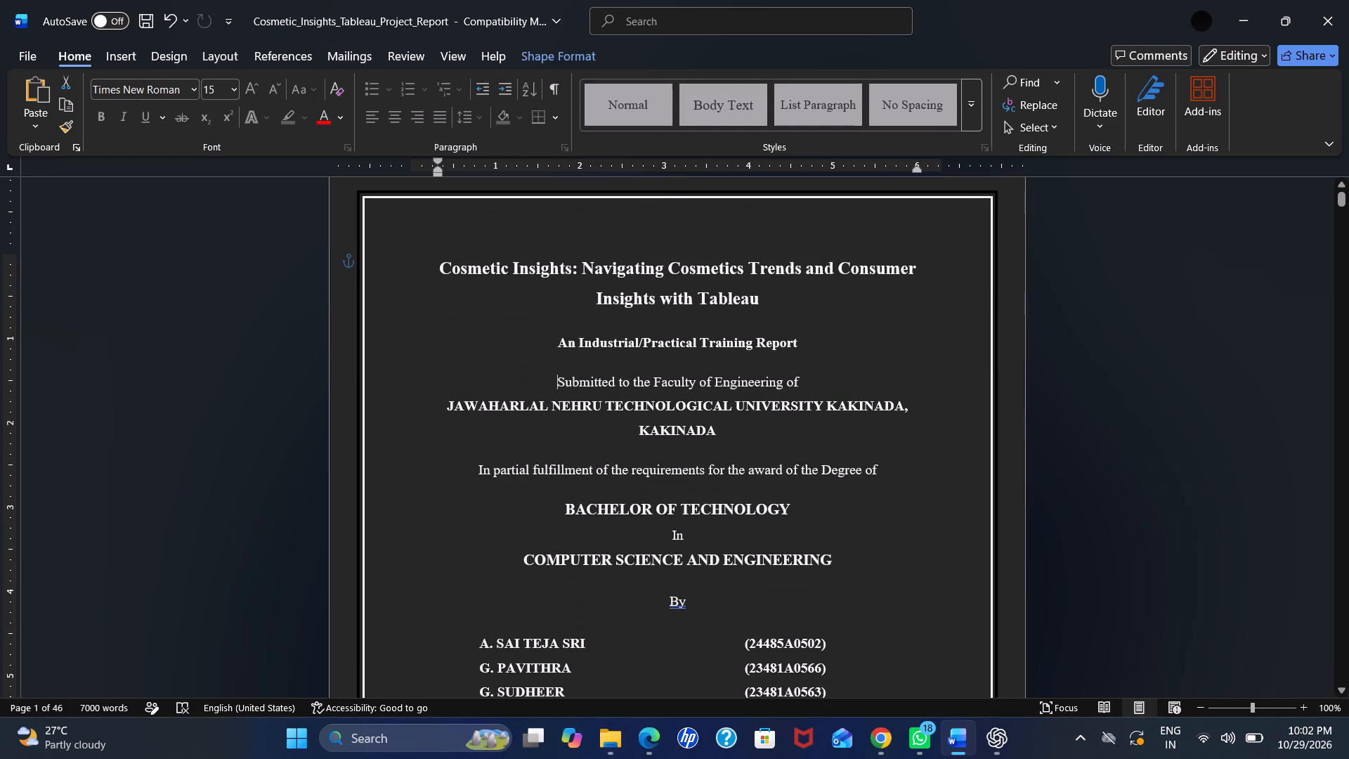
left_click_drag(572, 379, 778, 379)
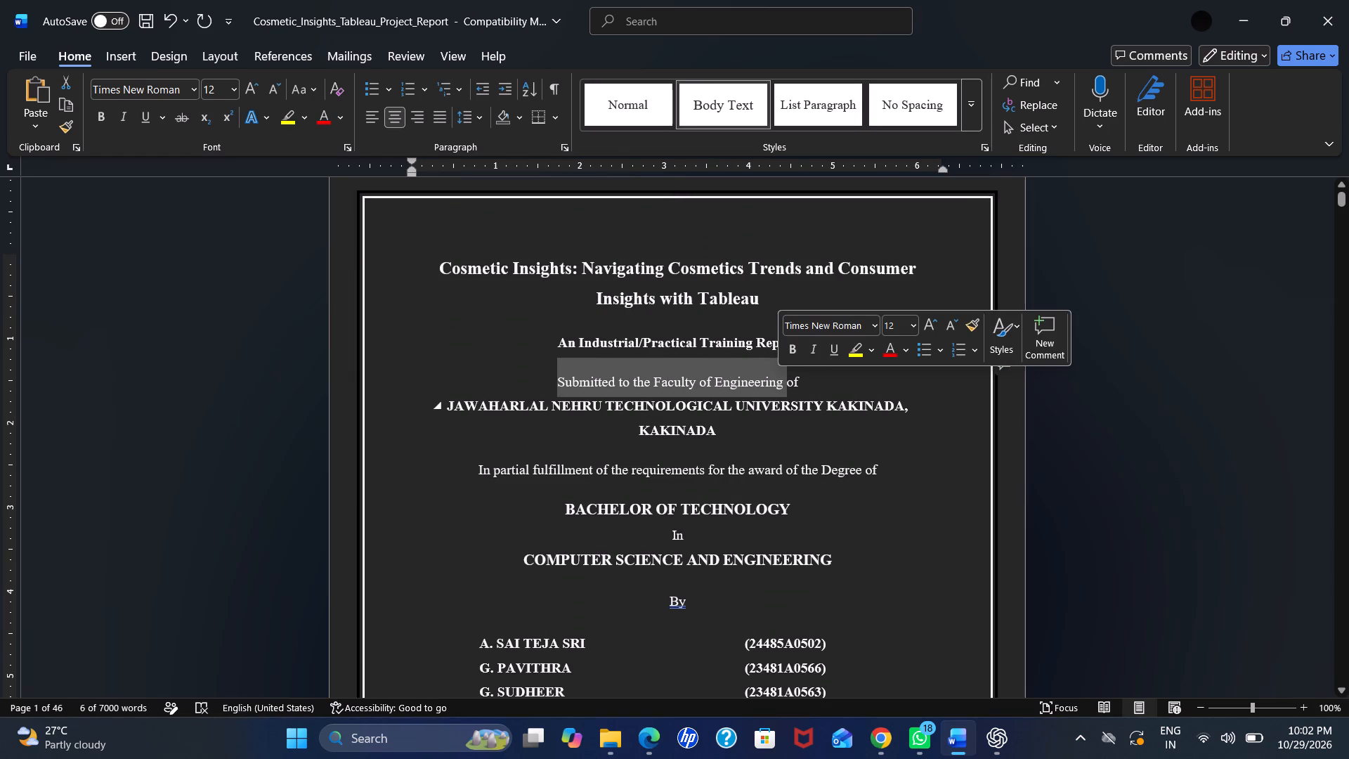
left_click_drag(911, 406, 521, 379)
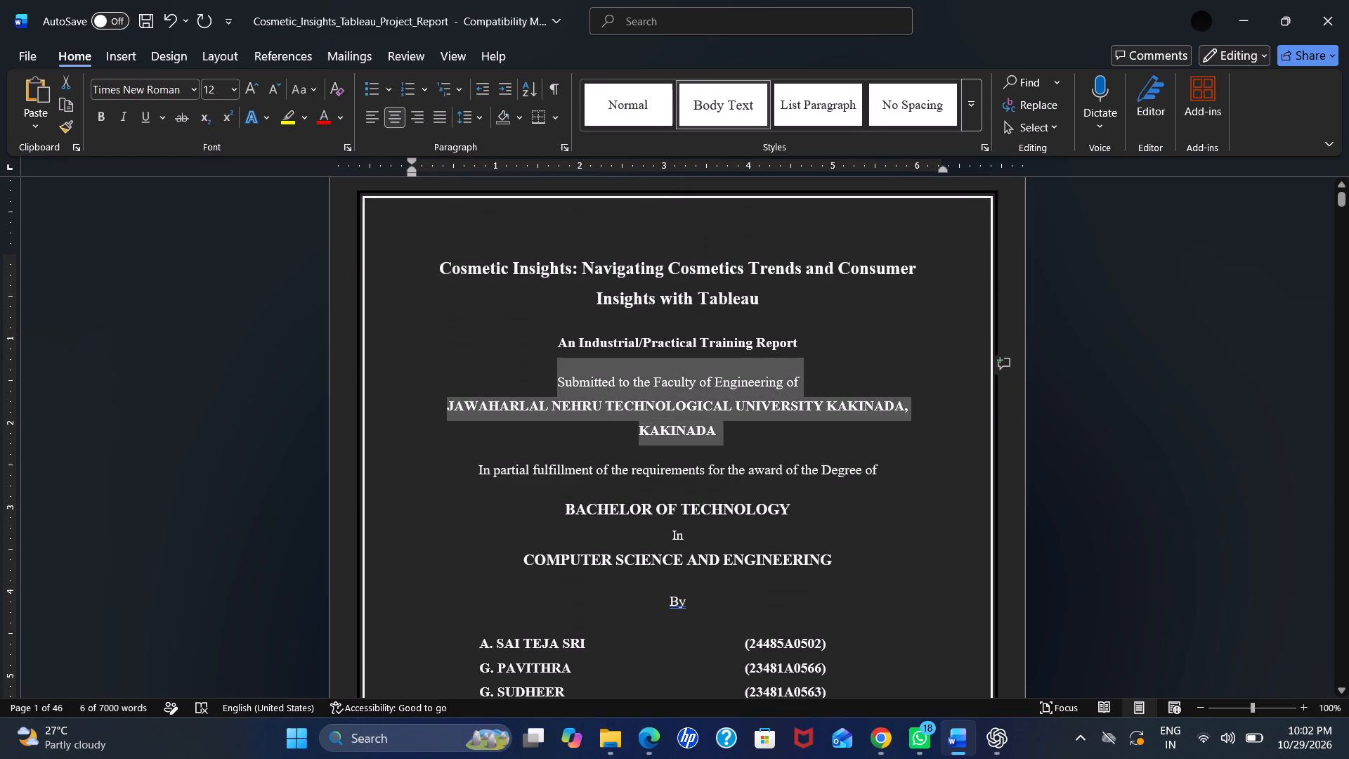
left_click_drag(521, 379, 519, 381)
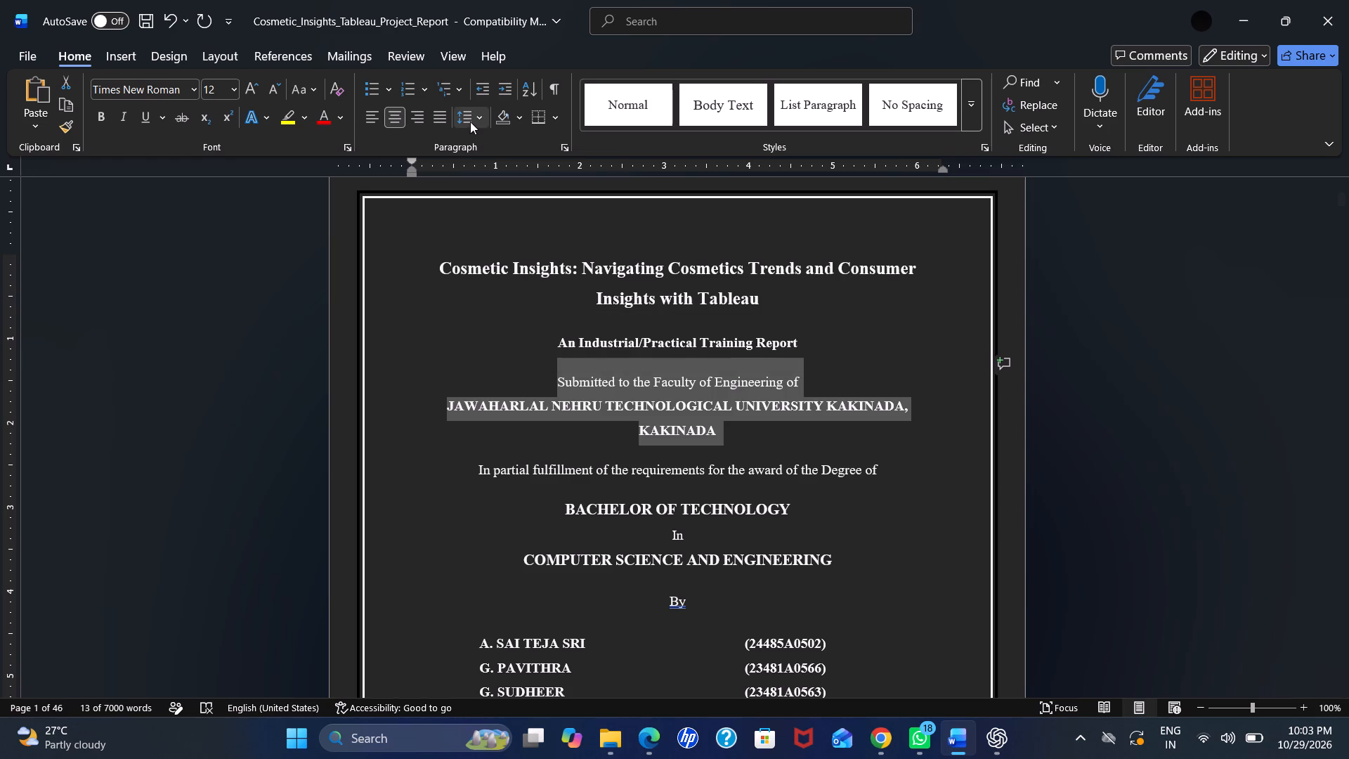
left_click(476, 115)
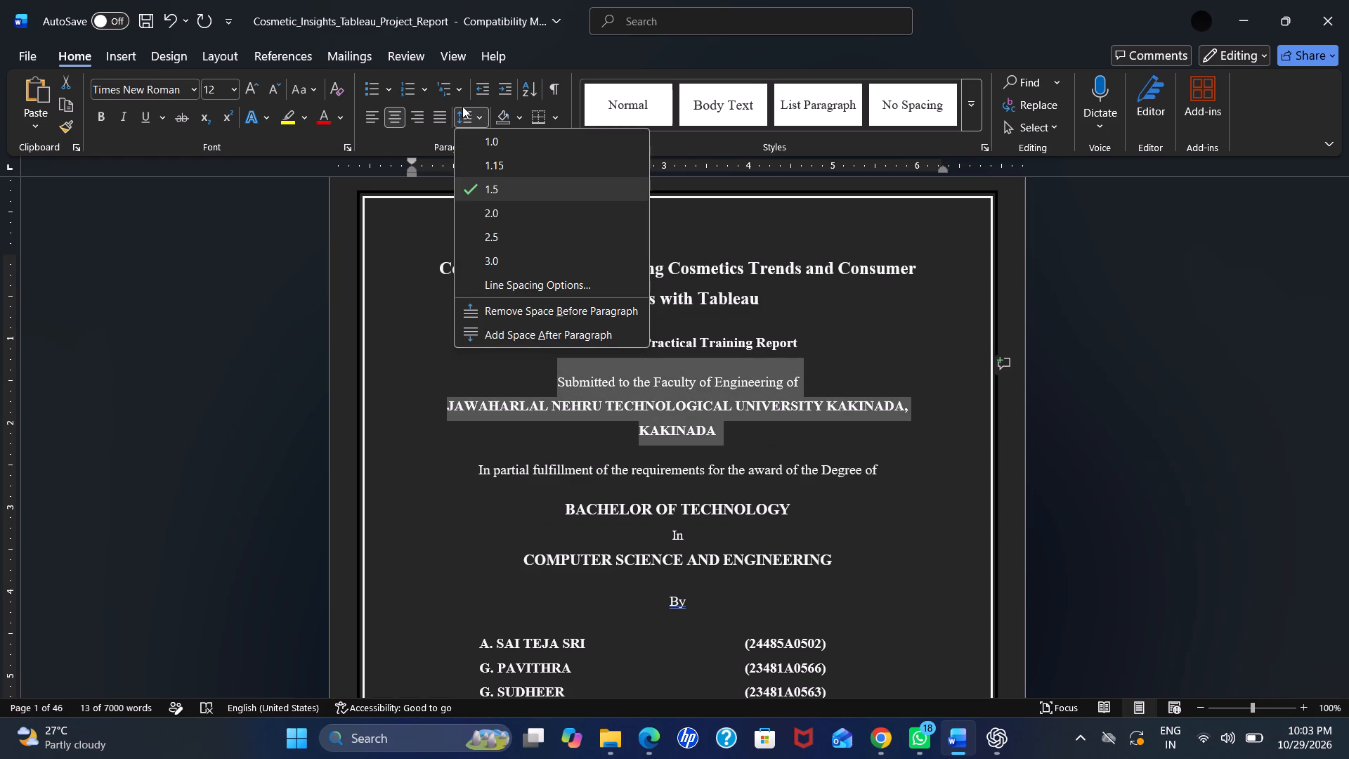
left_click(295, 257)
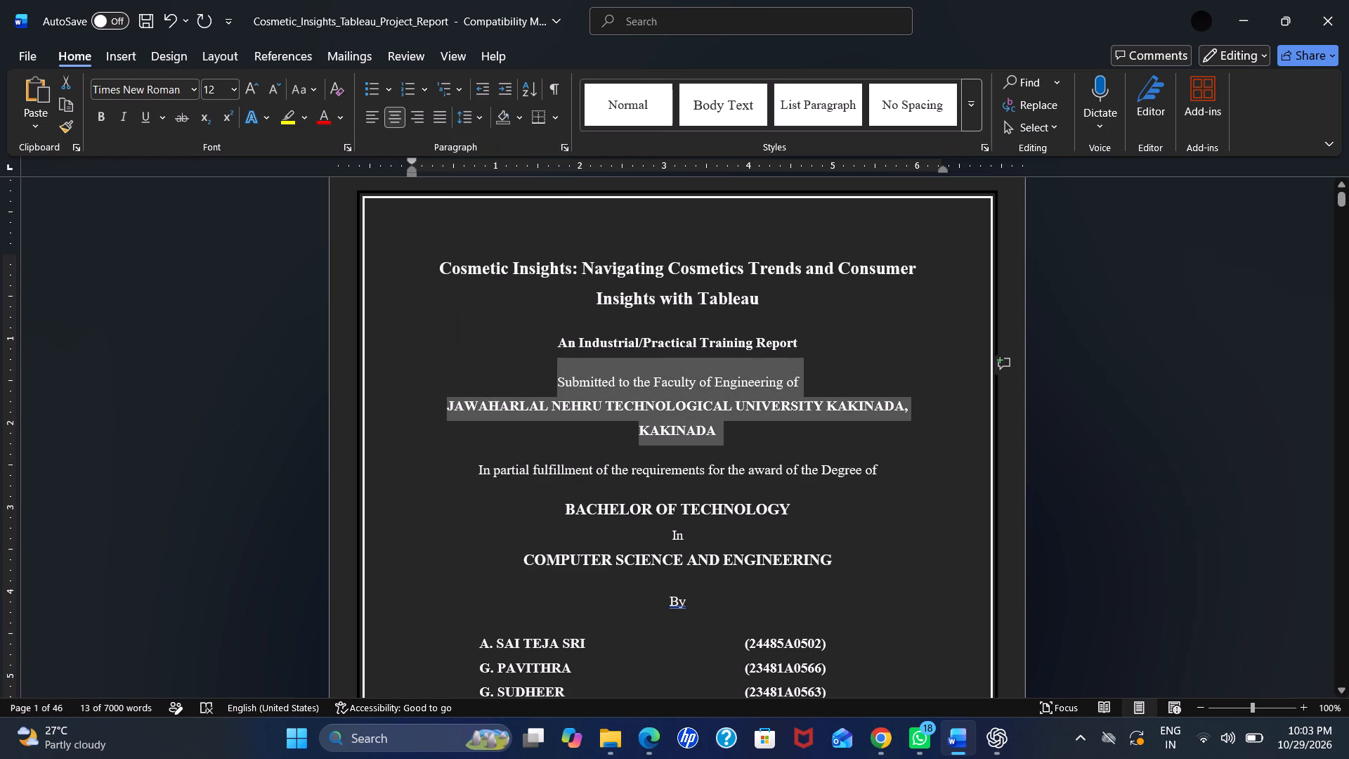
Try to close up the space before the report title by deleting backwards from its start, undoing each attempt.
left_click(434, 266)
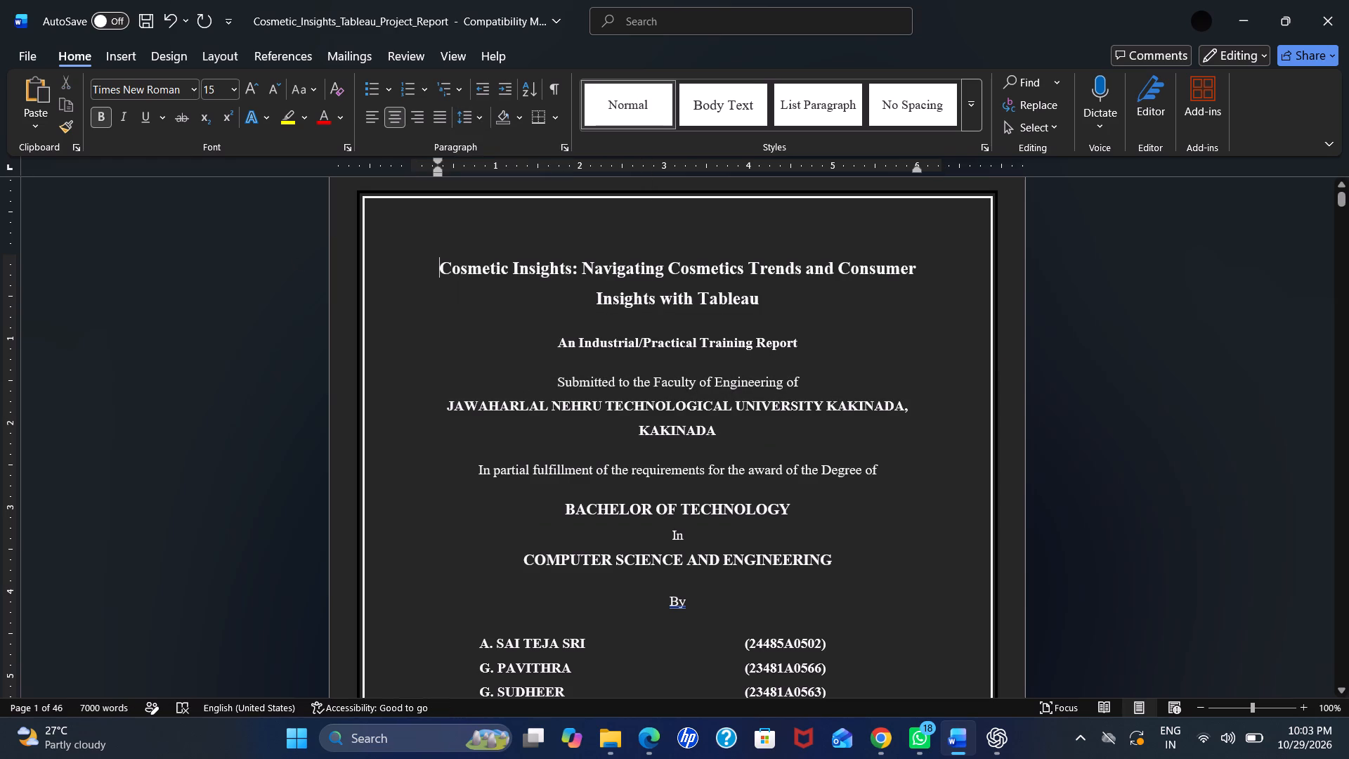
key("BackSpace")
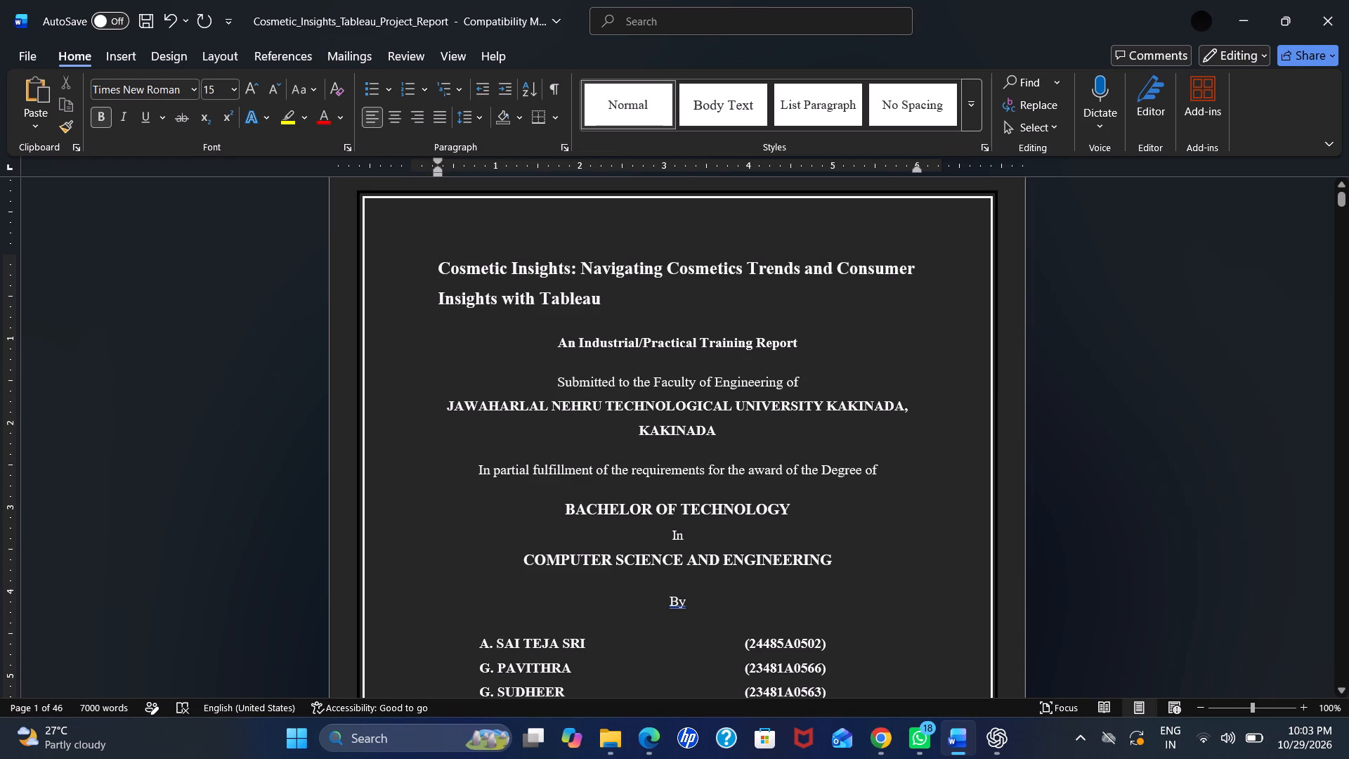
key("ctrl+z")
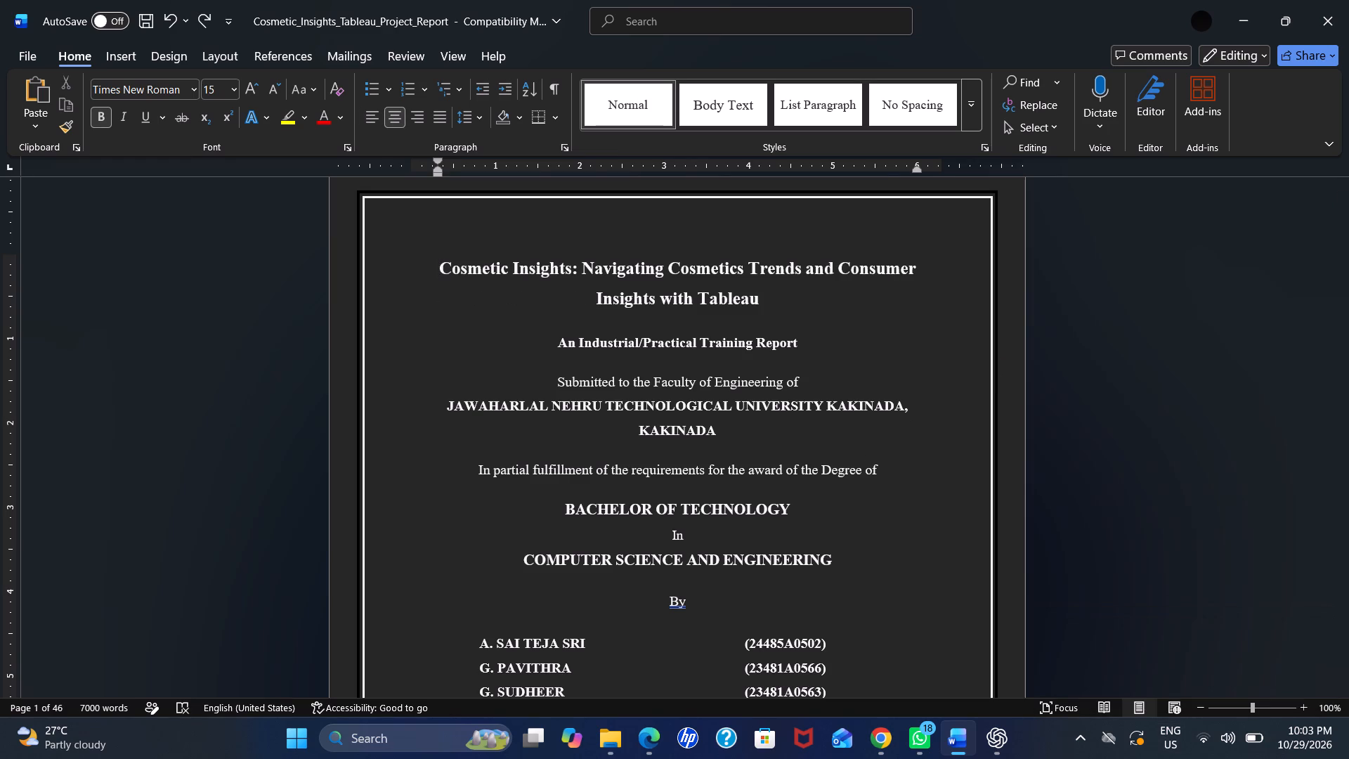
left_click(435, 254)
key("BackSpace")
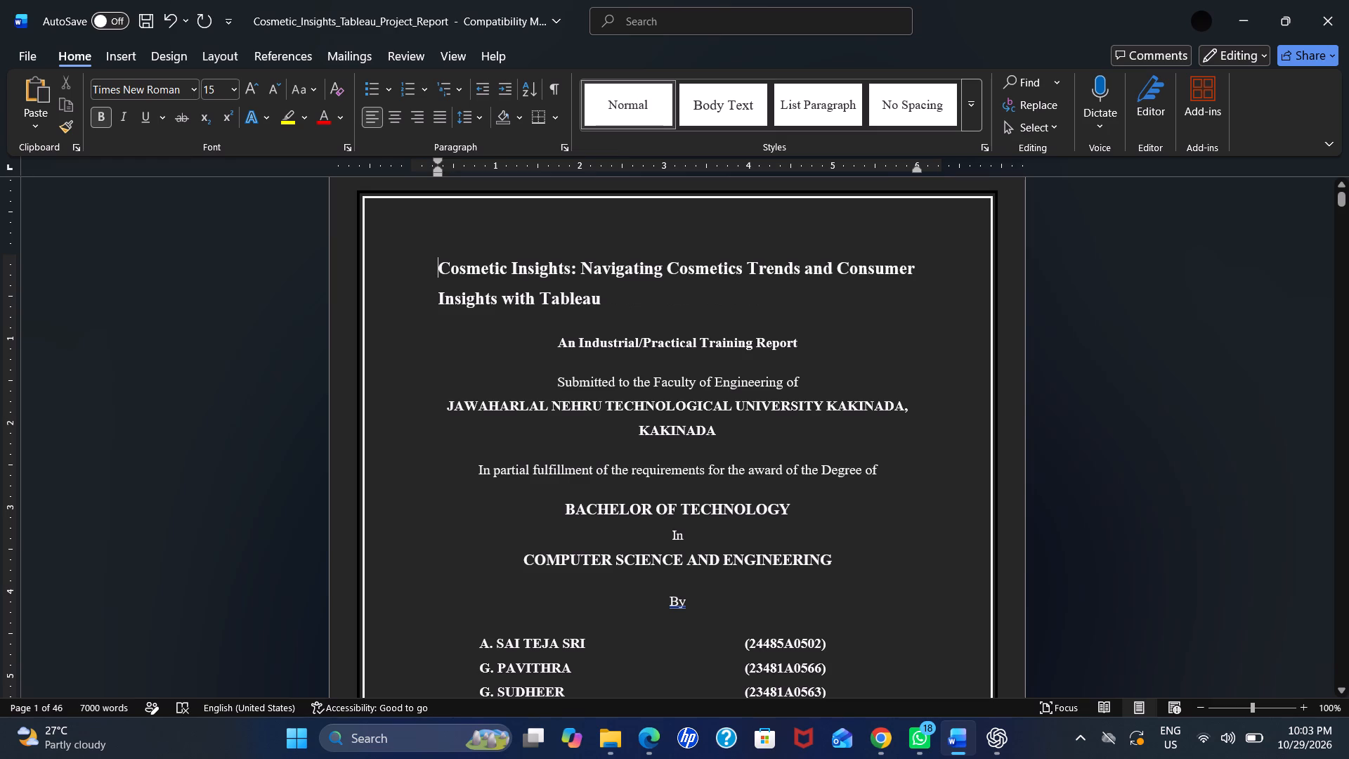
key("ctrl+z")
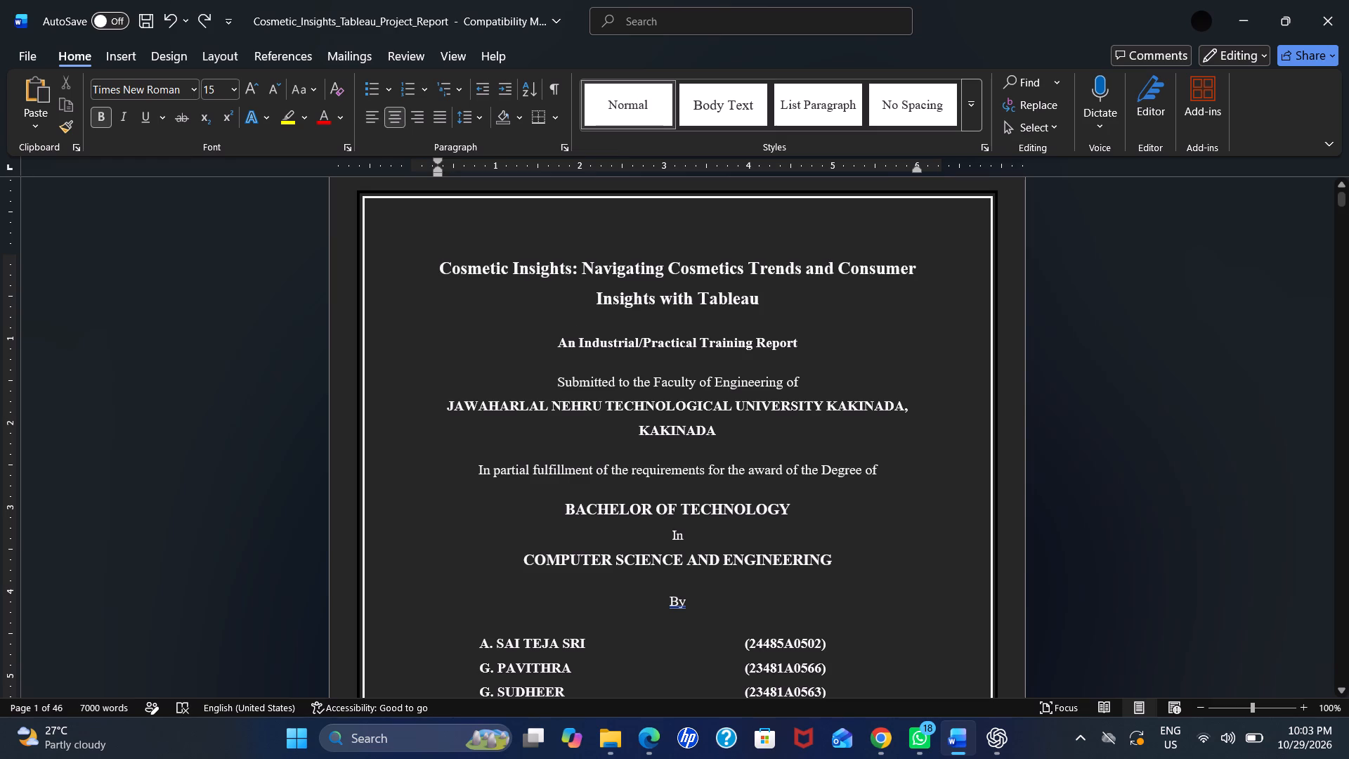
Move the black outer frame on the cover page slightly down, further below the 2026-2027 line.
scroll(468, 375, "down", 4)
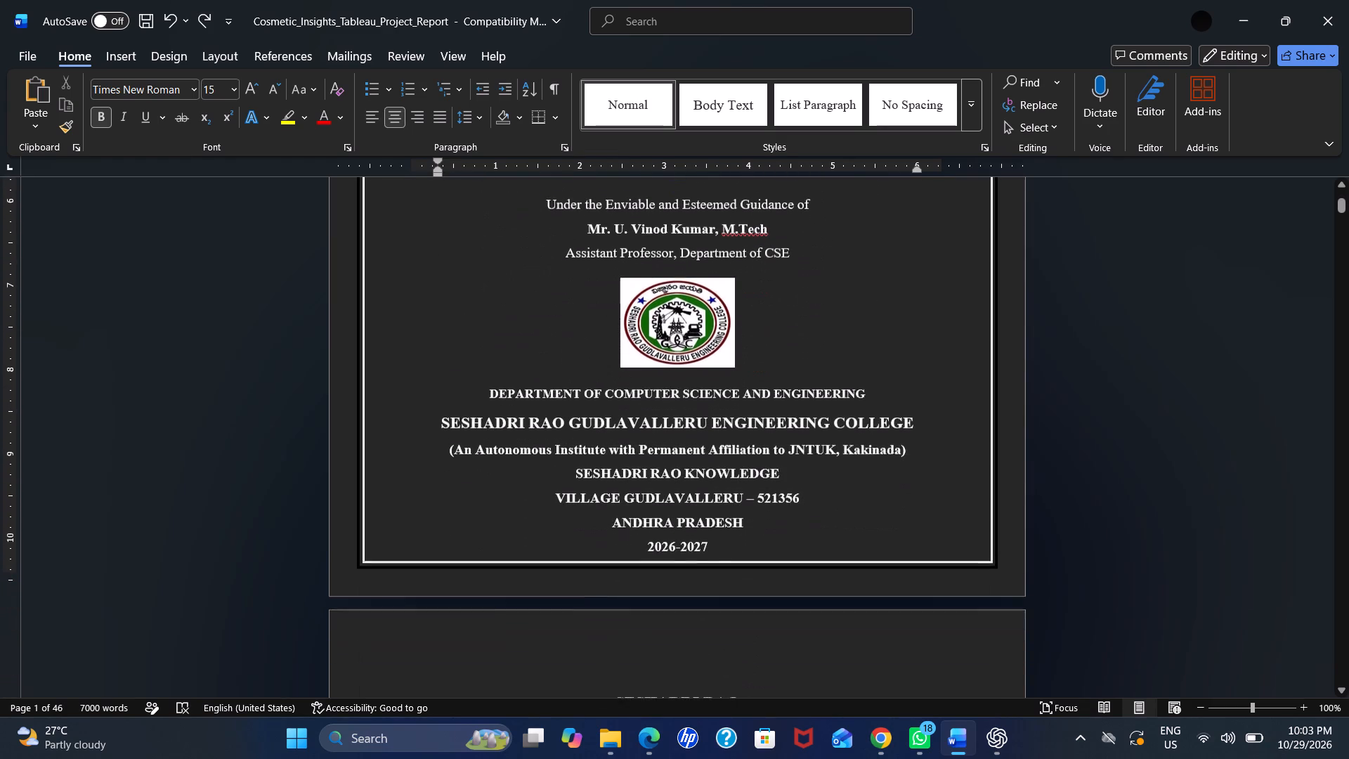
scroll(468, 375, "down", 1)
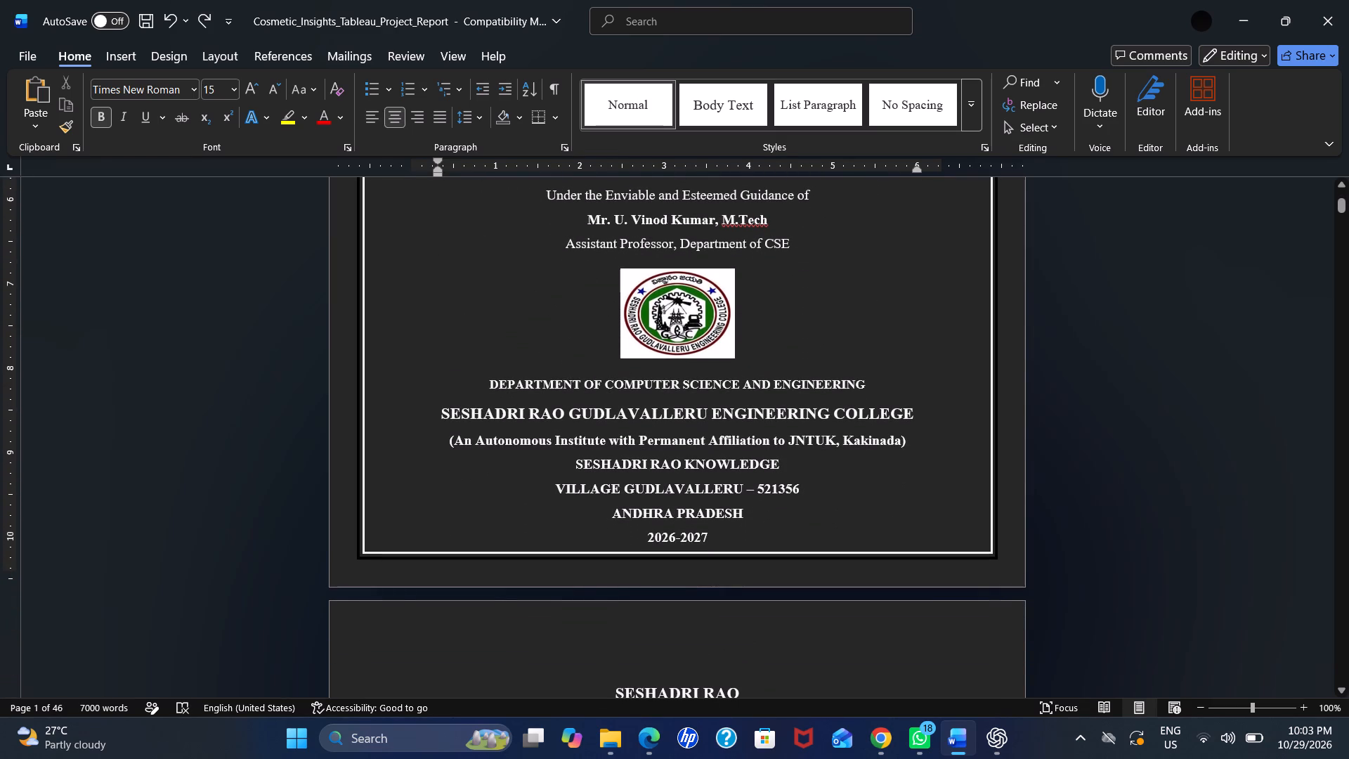
left_click_drag(524, 553, 520, 566)
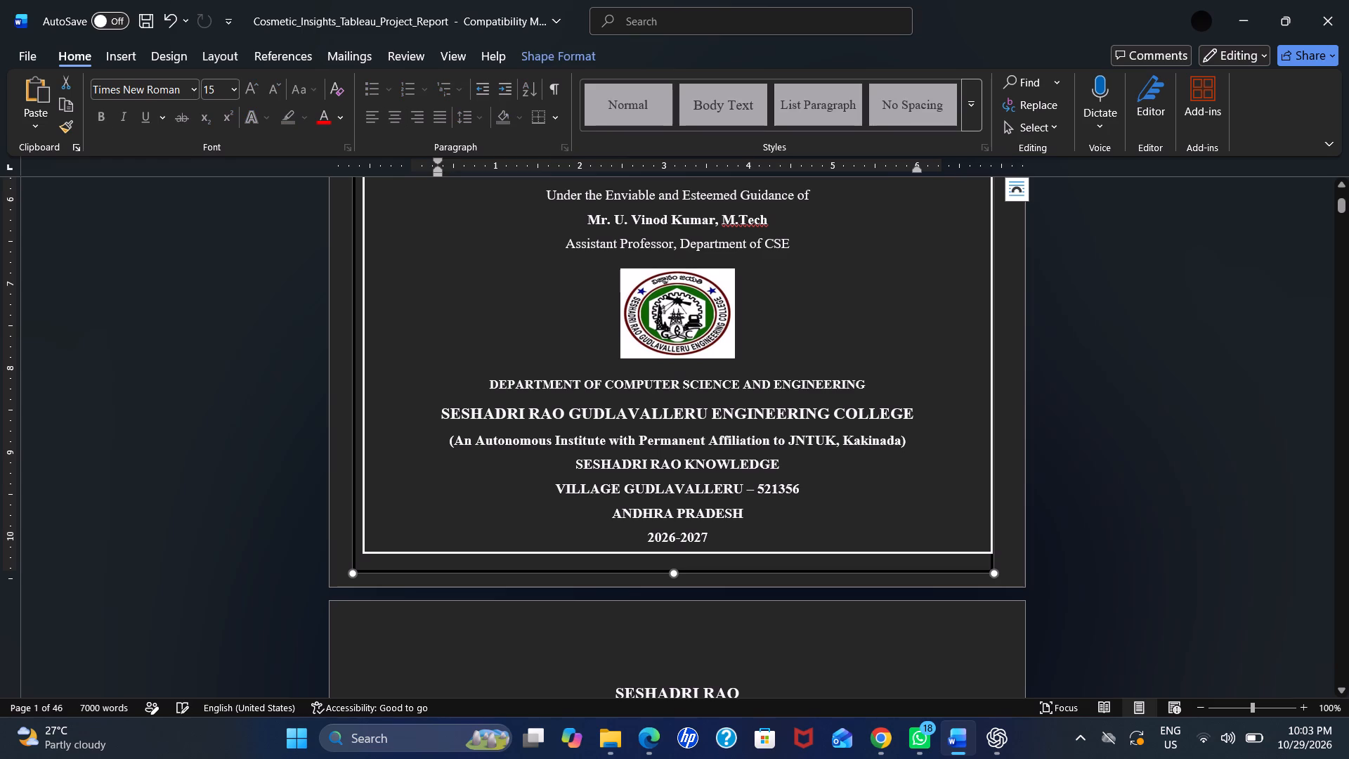
left_click(520, 566)
left_click(520, 566)
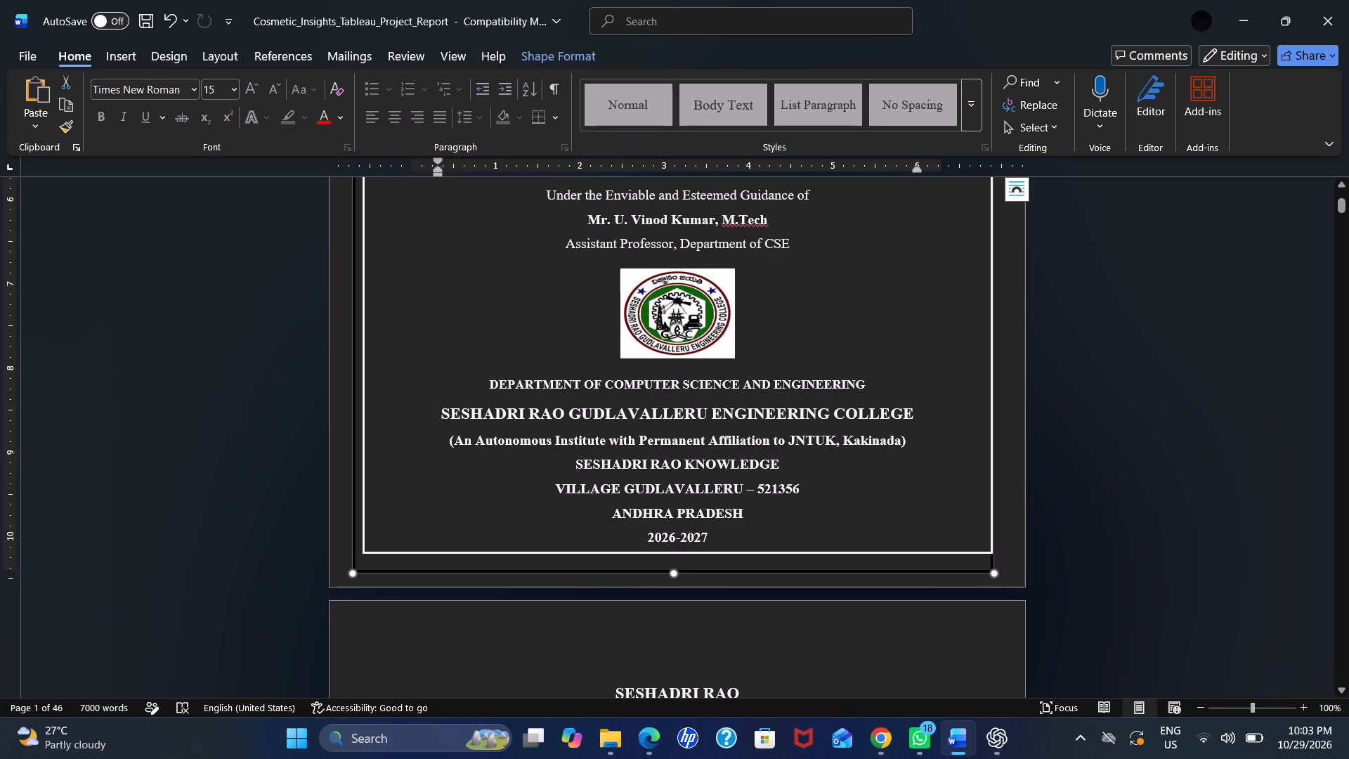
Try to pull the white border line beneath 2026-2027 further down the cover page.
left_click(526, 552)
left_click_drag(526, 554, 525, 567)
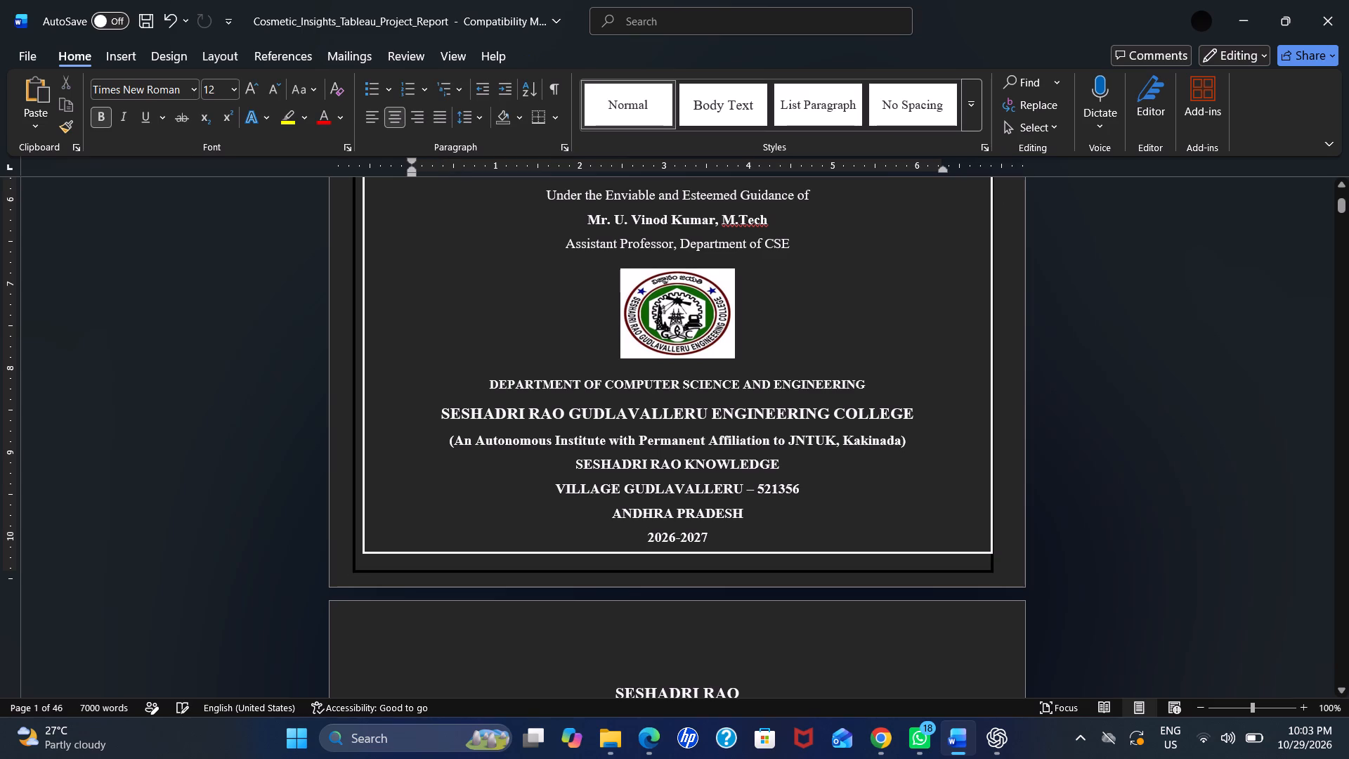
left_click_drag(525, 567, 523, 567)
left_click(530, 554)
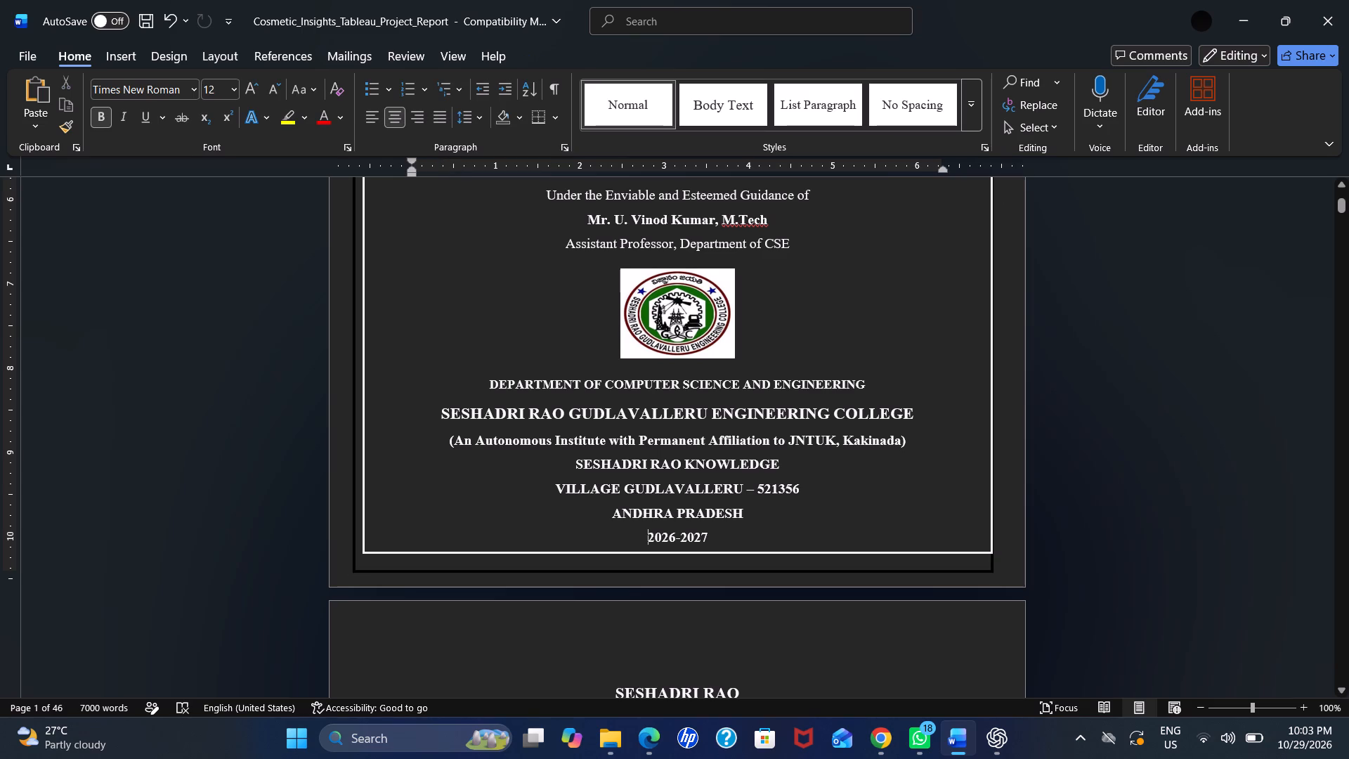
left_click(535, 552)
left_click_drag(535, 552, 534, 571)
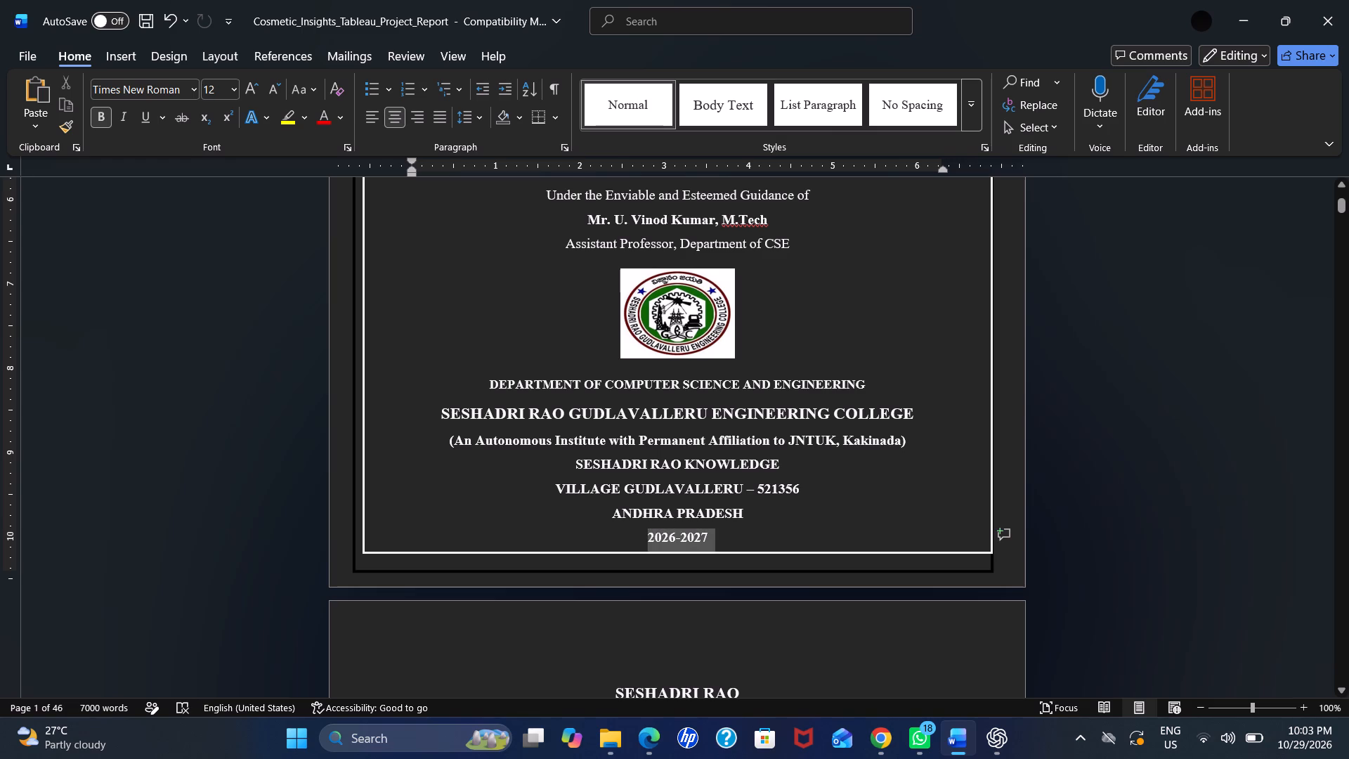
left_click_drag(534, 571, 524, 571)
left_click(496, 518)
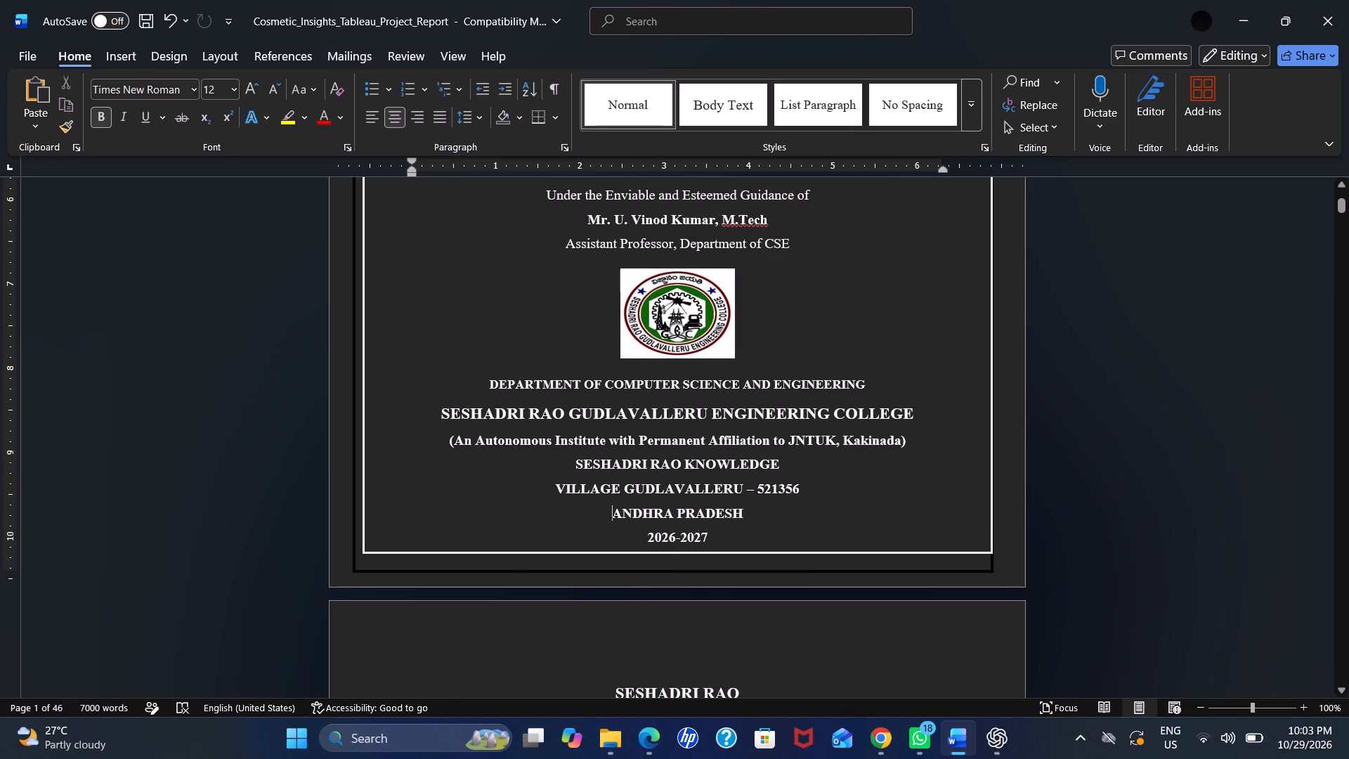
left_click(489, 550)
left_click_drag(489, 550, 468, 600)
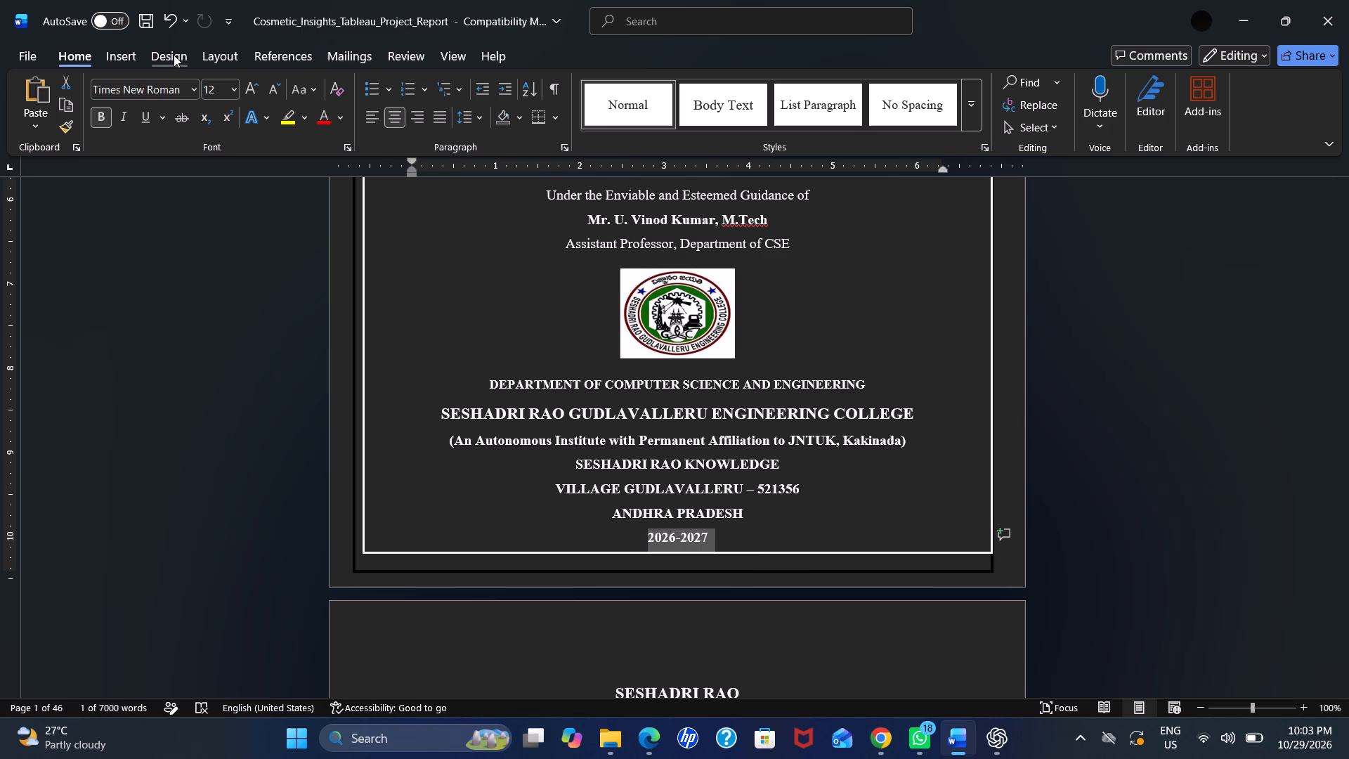
Apply a solid black Box page border, 2 ¼ pt wide, to the whole document.
left_click(125, 48)
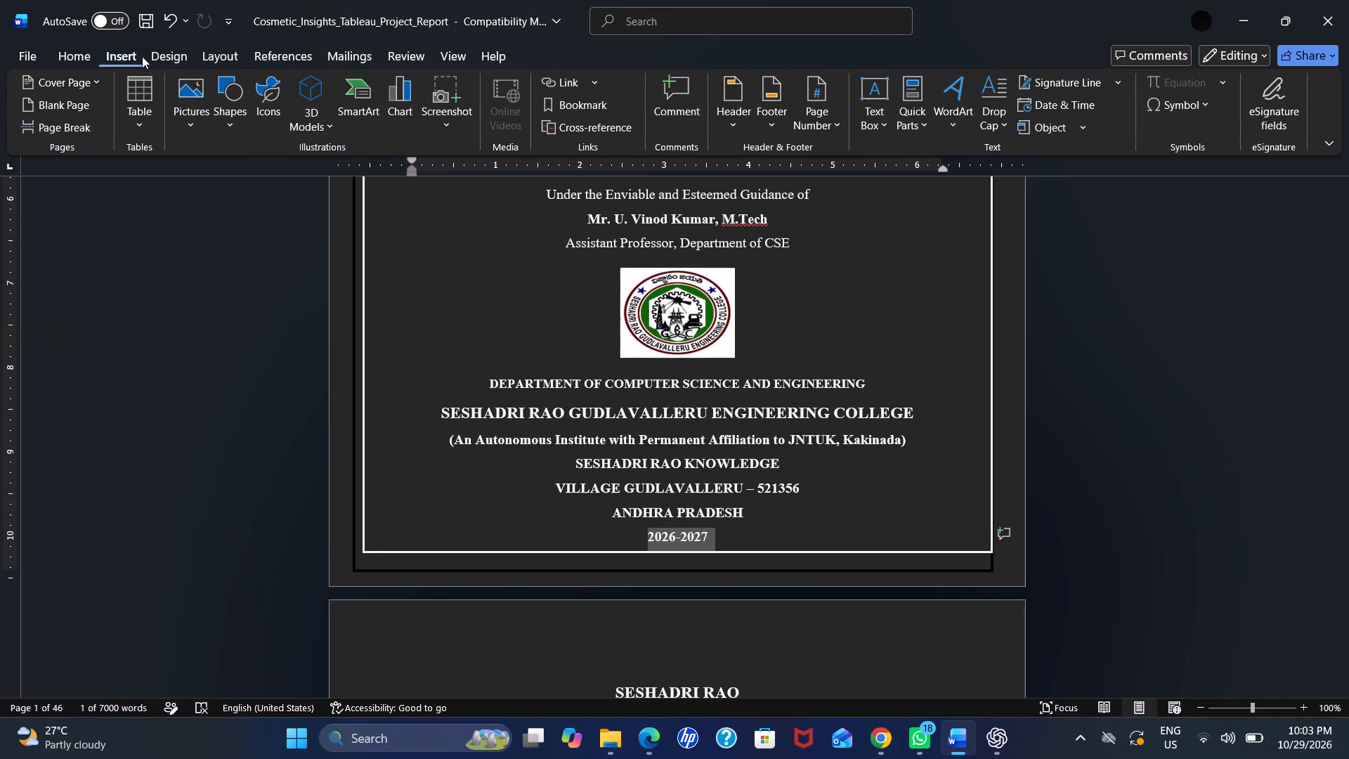
left_click(186, 56)
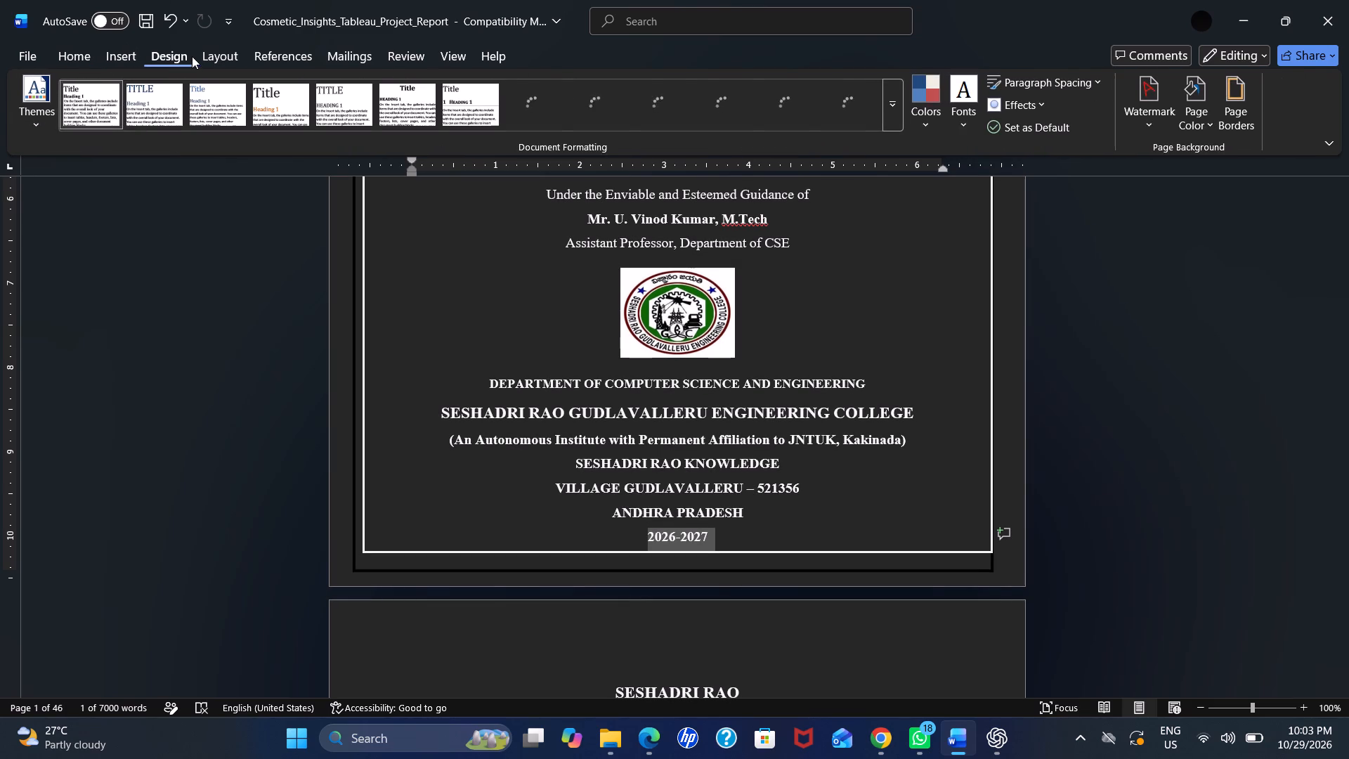
left_click(205, 56)
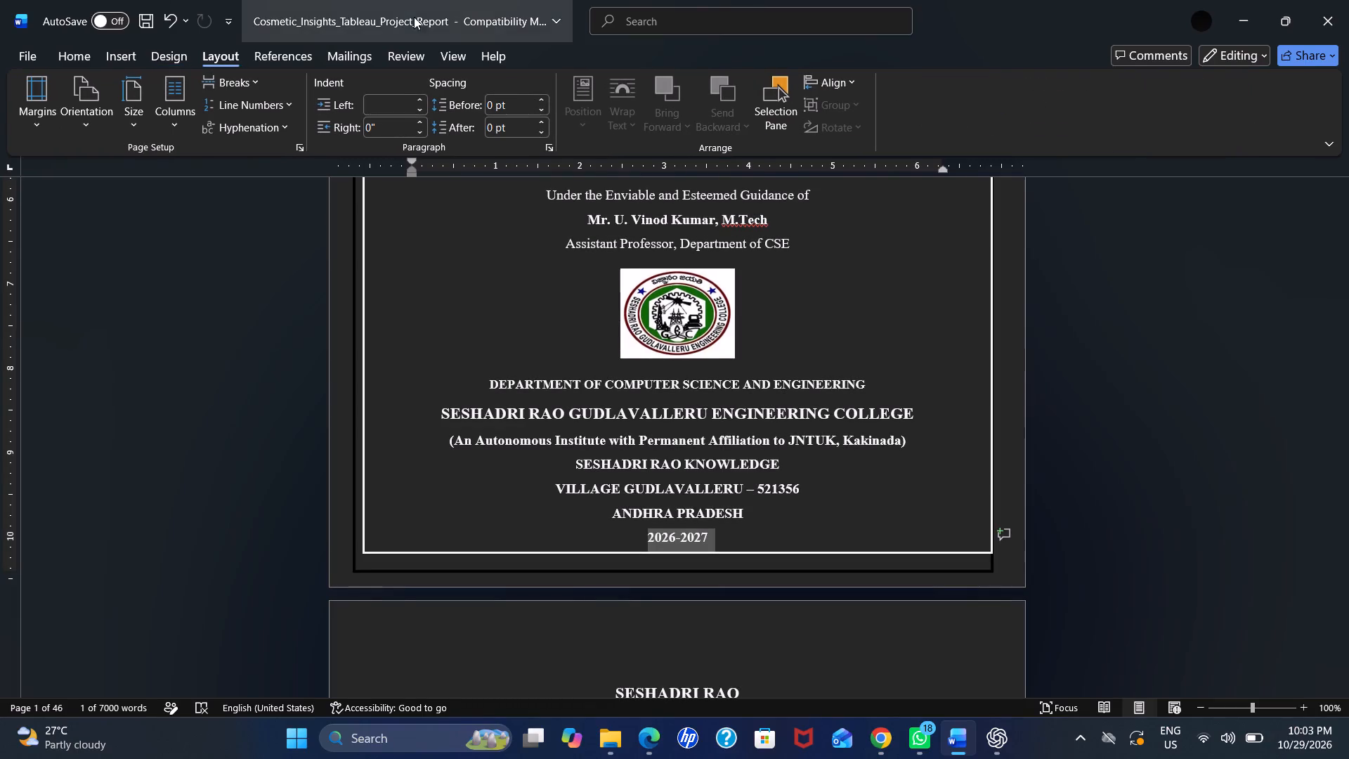
left_click(604, 18)
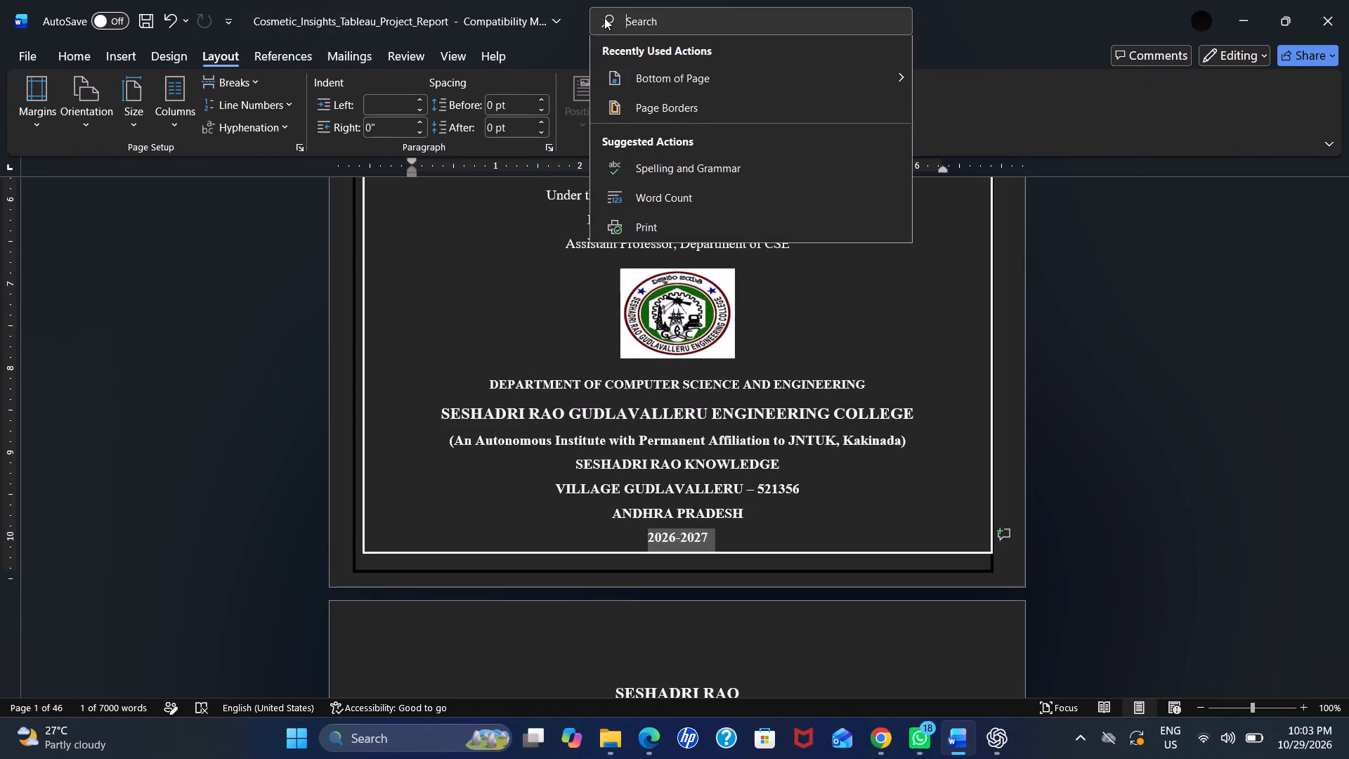
key("p")
key("a")
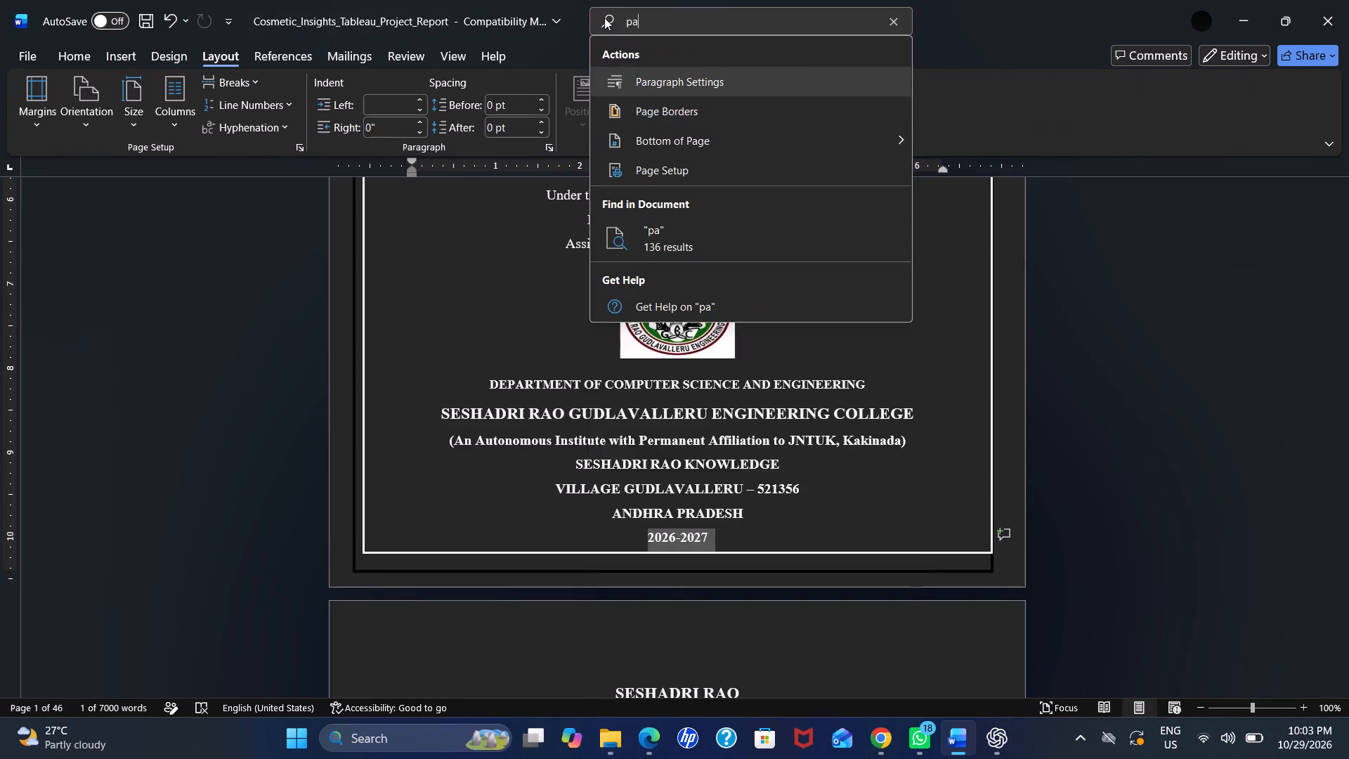
type("ge")
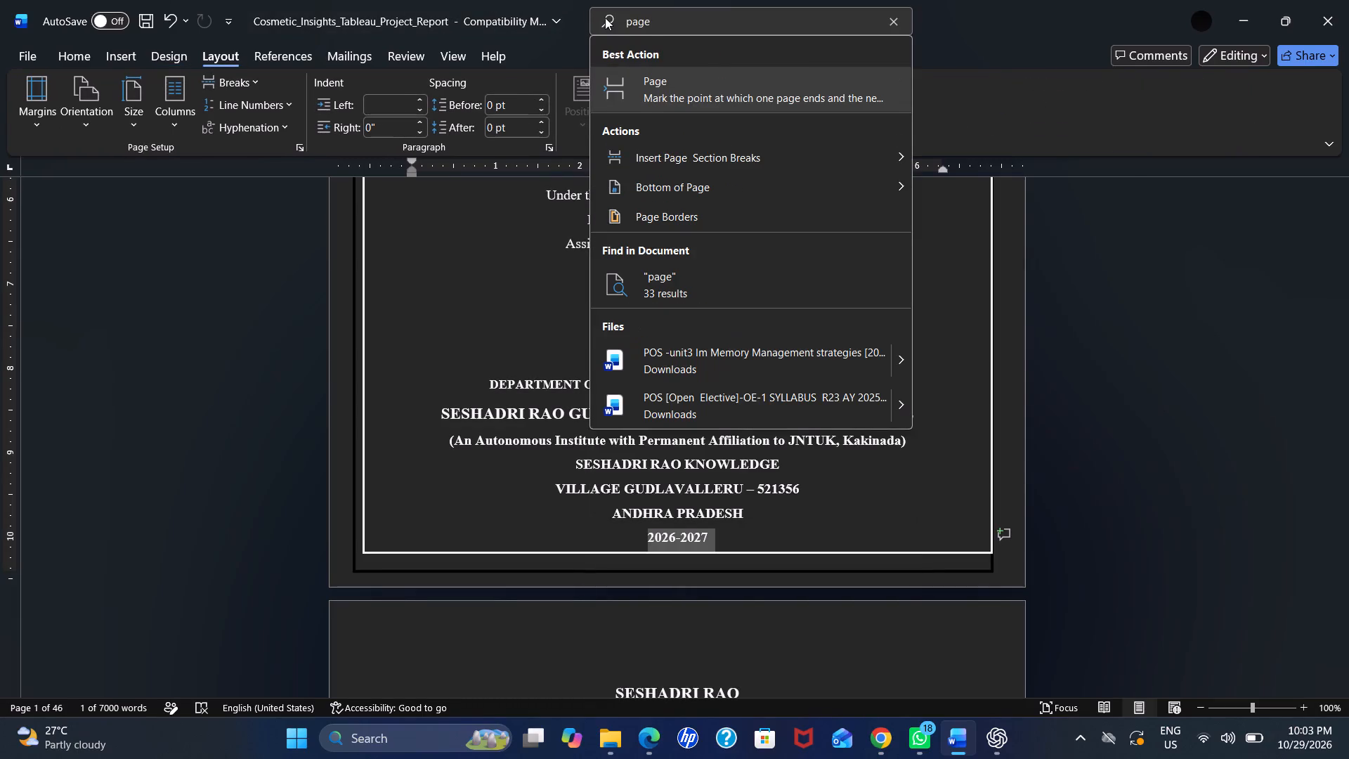
left_click(658, 22)
key("space")
type("b")
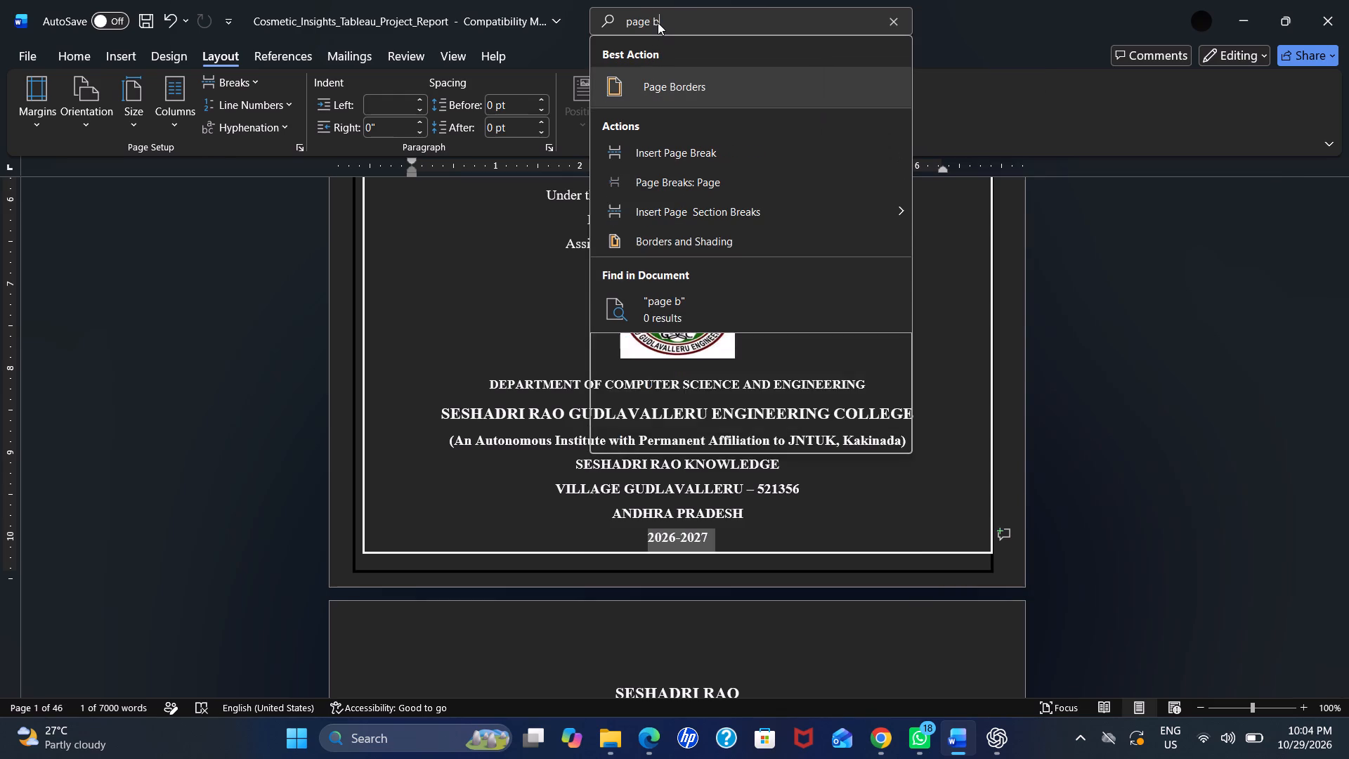
left_click(654, 85)
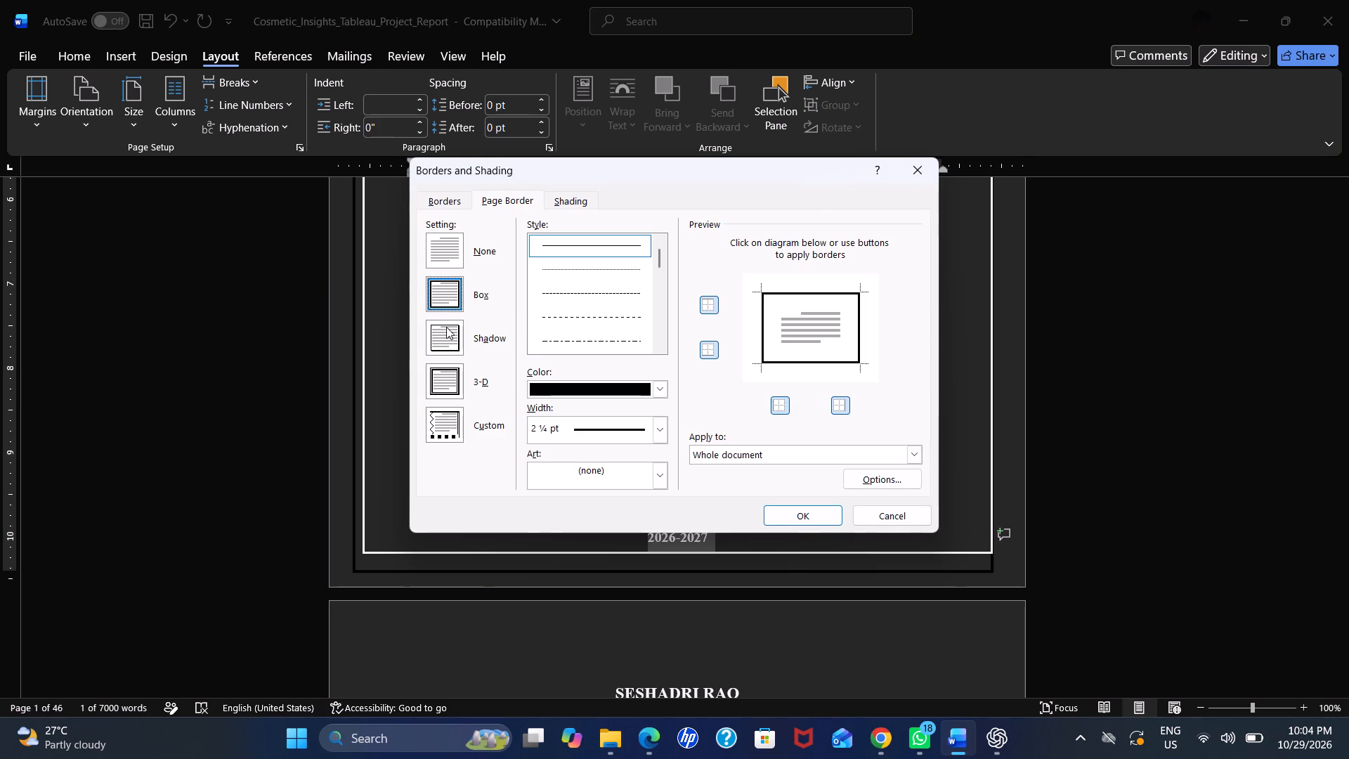
left_click(452, 294)
left_click(778, 517)
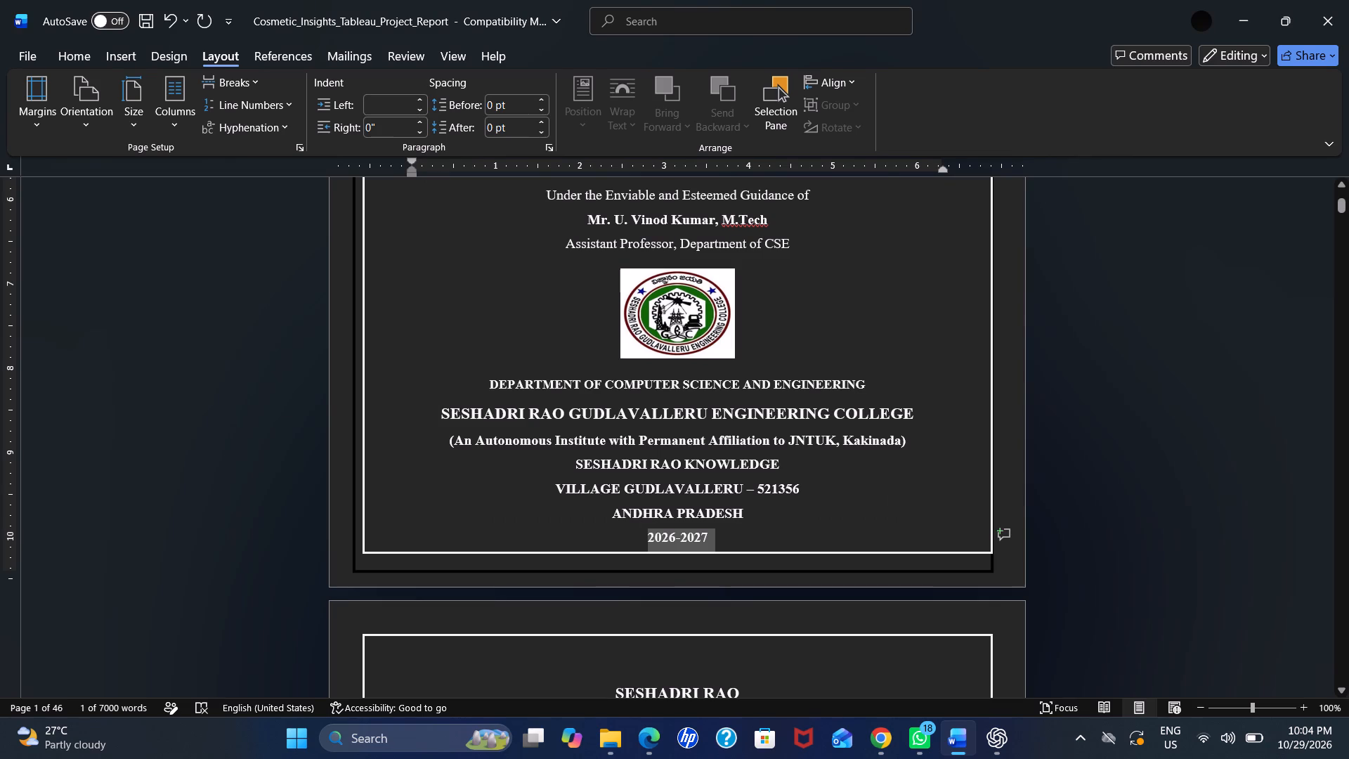
Delete the black outer frame shape from the cover page, keeping the page border, and check the page.
left_click(382, 572)
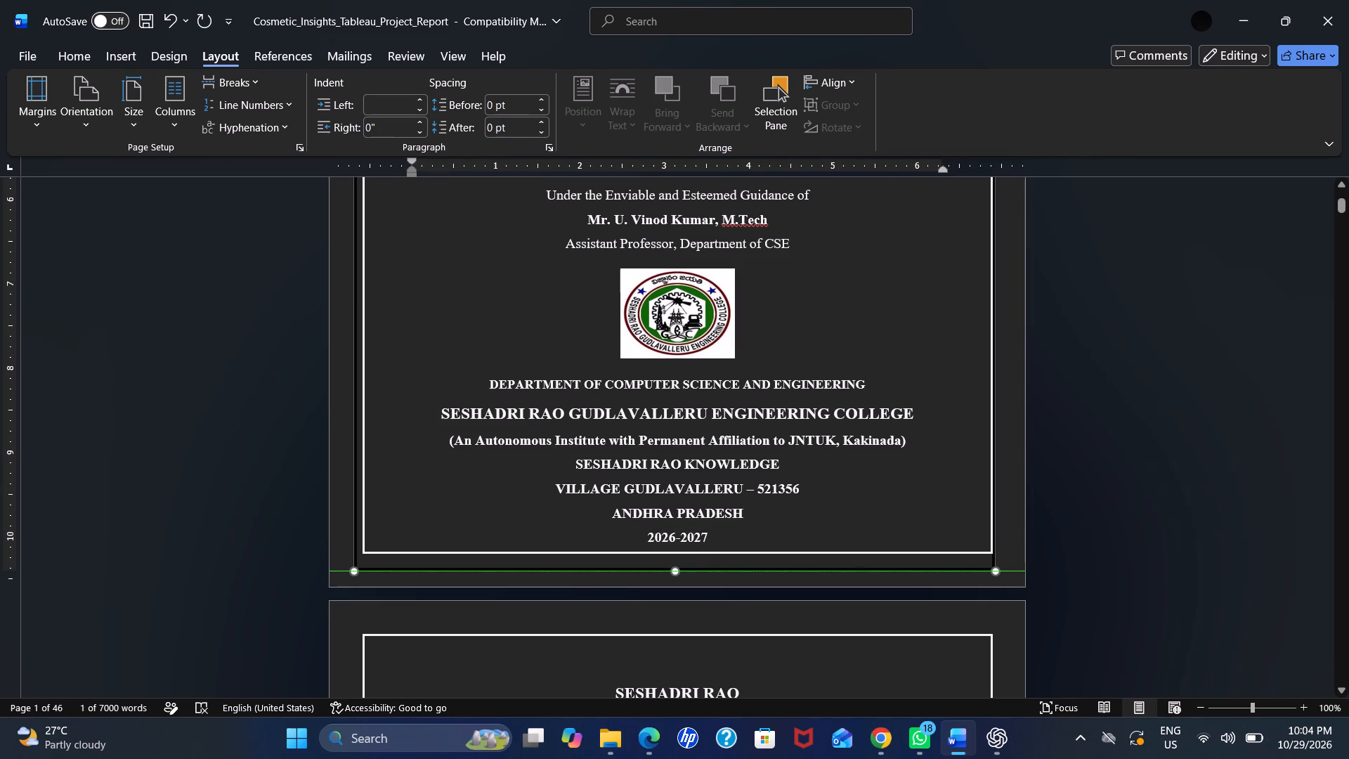
left_click(382, 569)
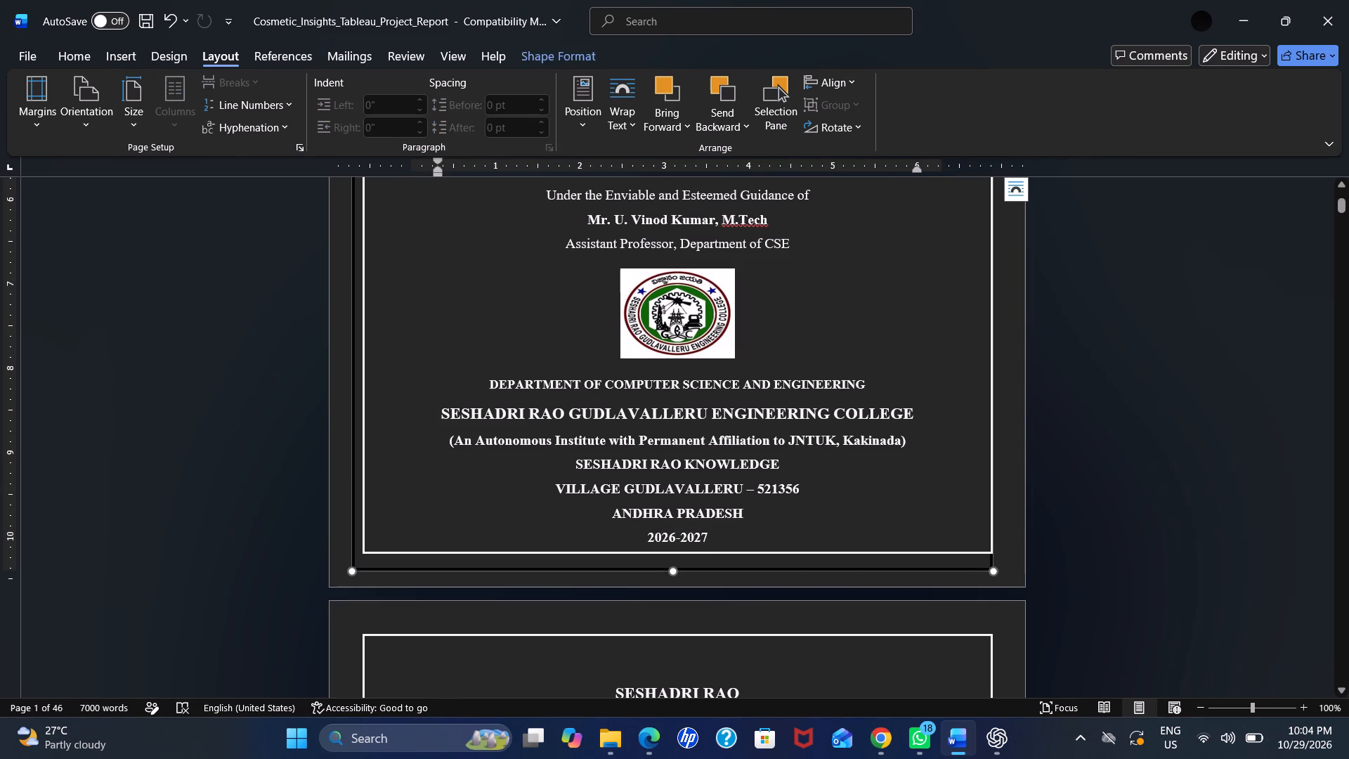
left_click(382, 569)
key("Delete")
scroll(400, 572, "up", 2)
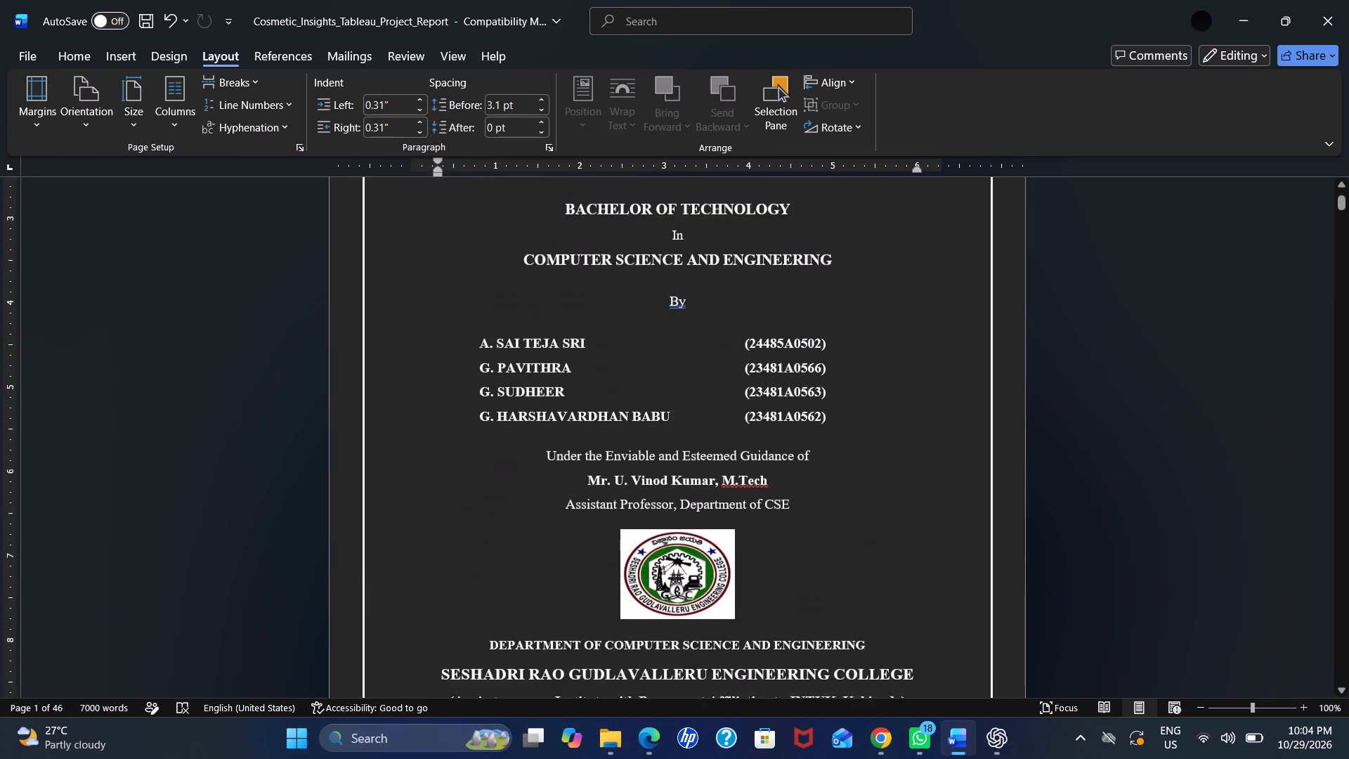
scroll(400, 572, "down", 3)
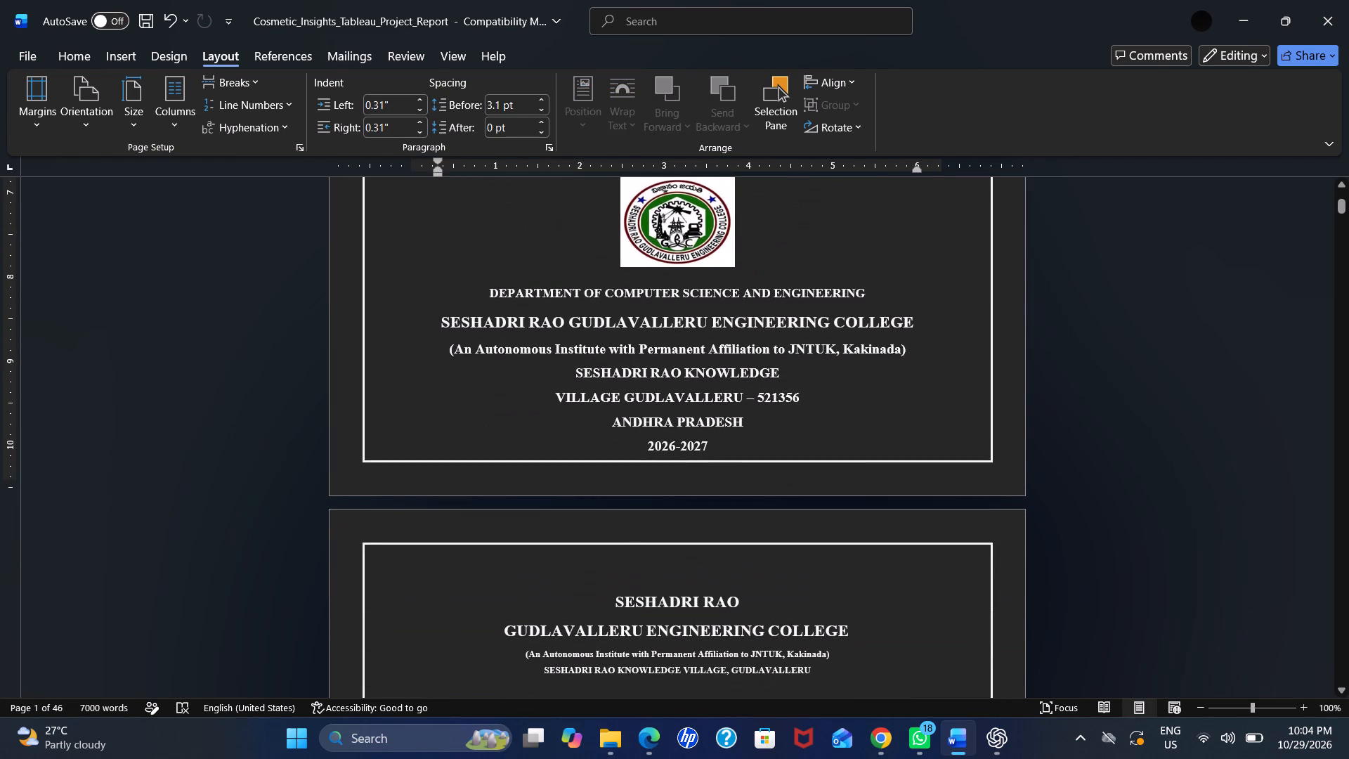
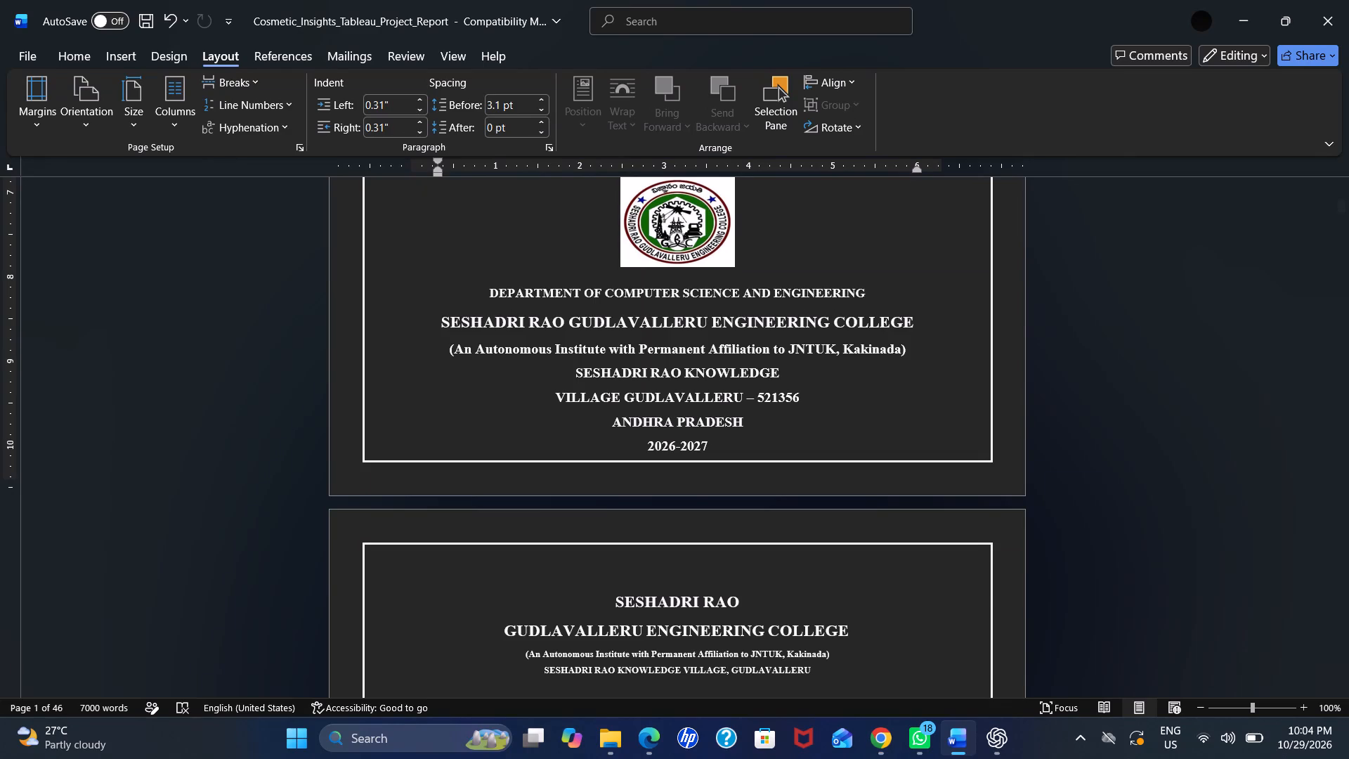
Review the cover page from its title down to the 2026-2027 line, checking the text against the page border.
scroll(400, 572, "up", 3)
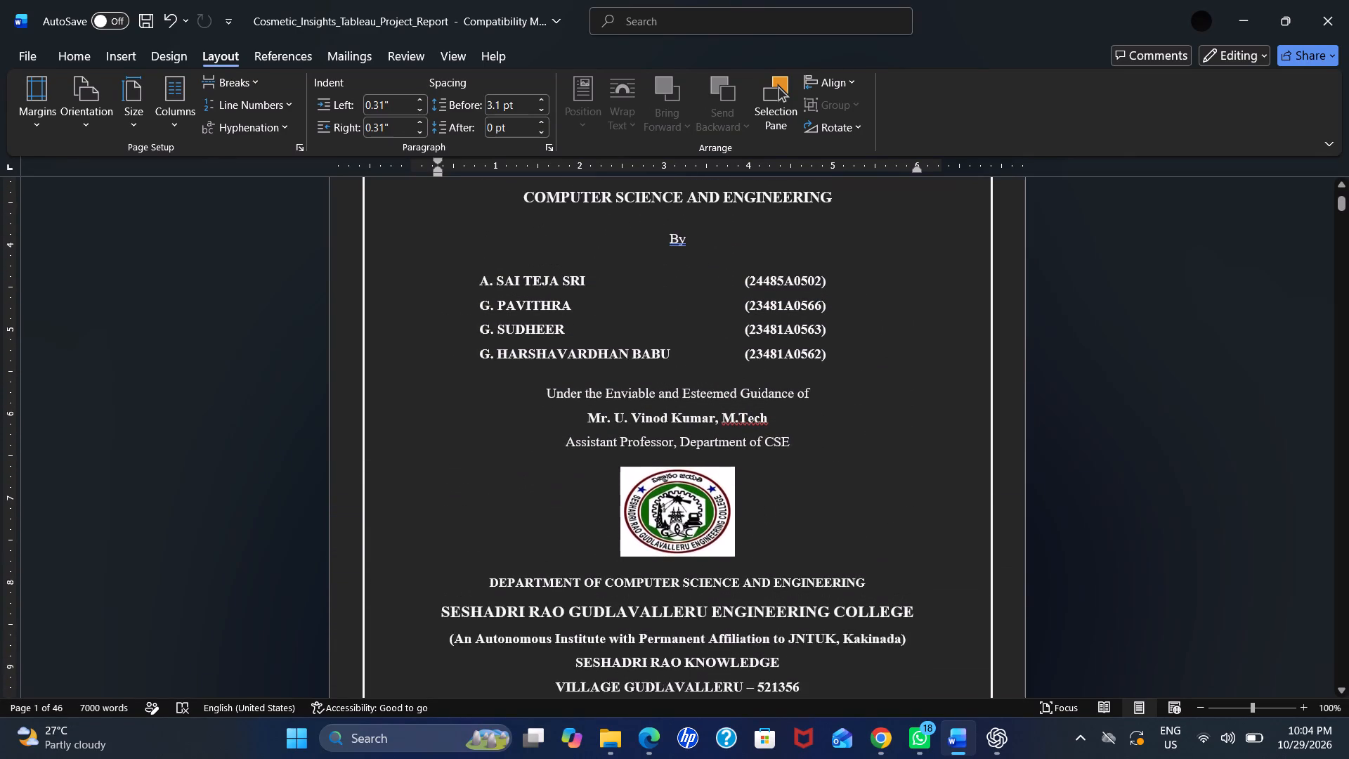
scroll(400, 572, "up", 3)
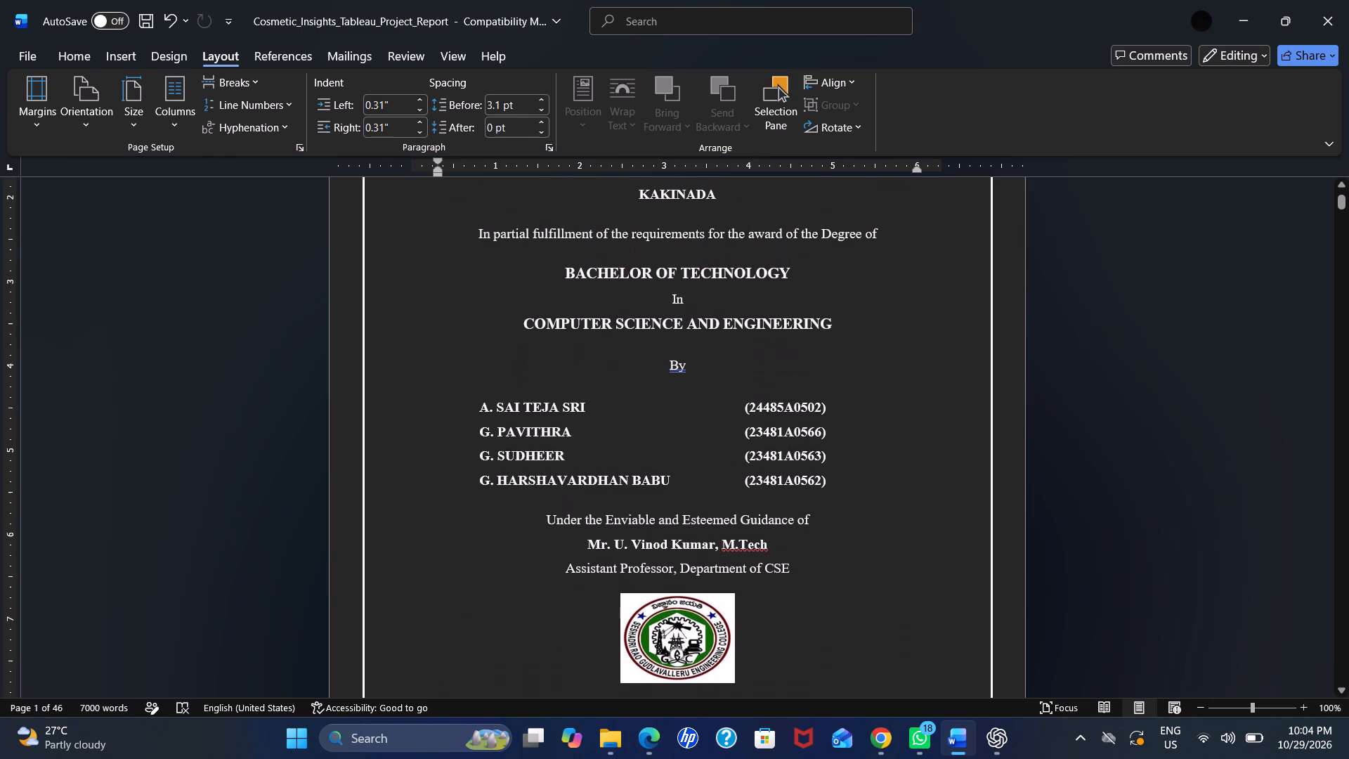
scroll(400, 572, "up", 3)
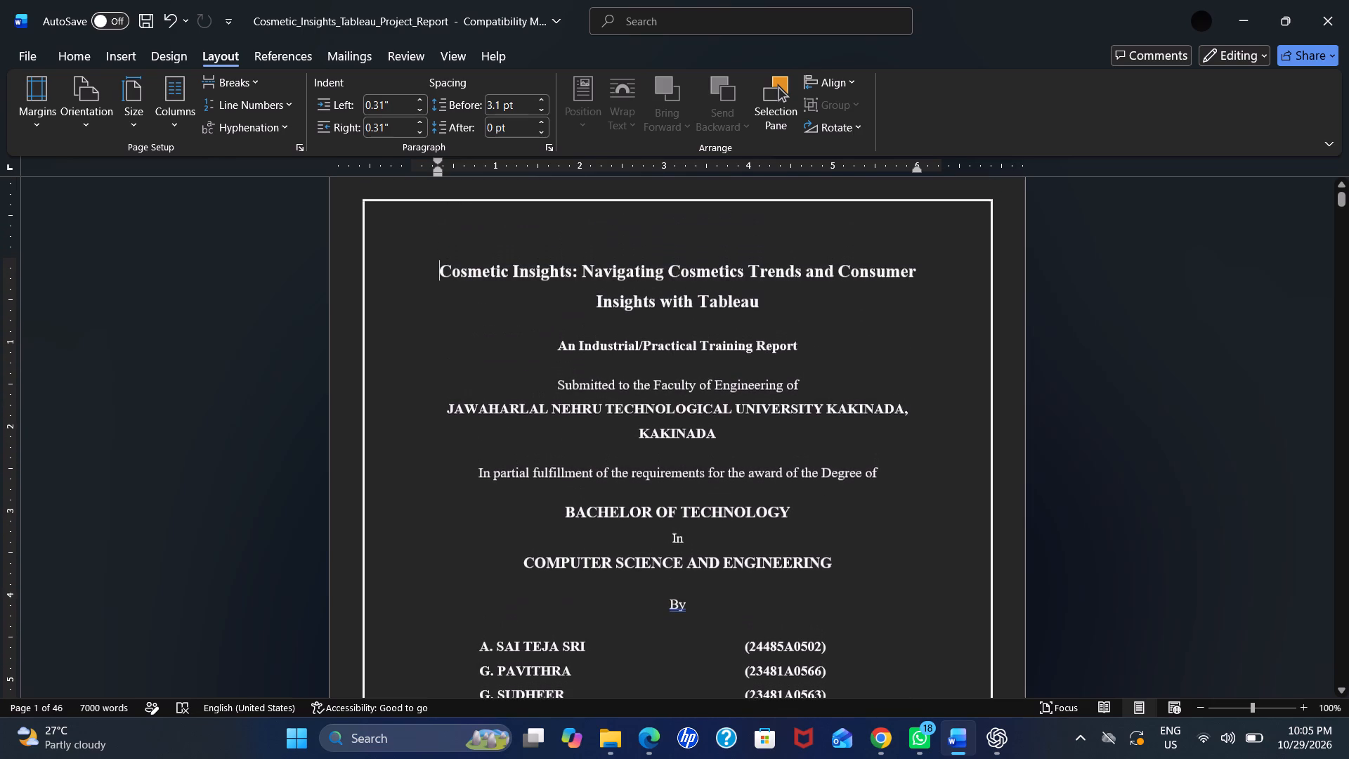
scroll(400, 572, "up", 2)
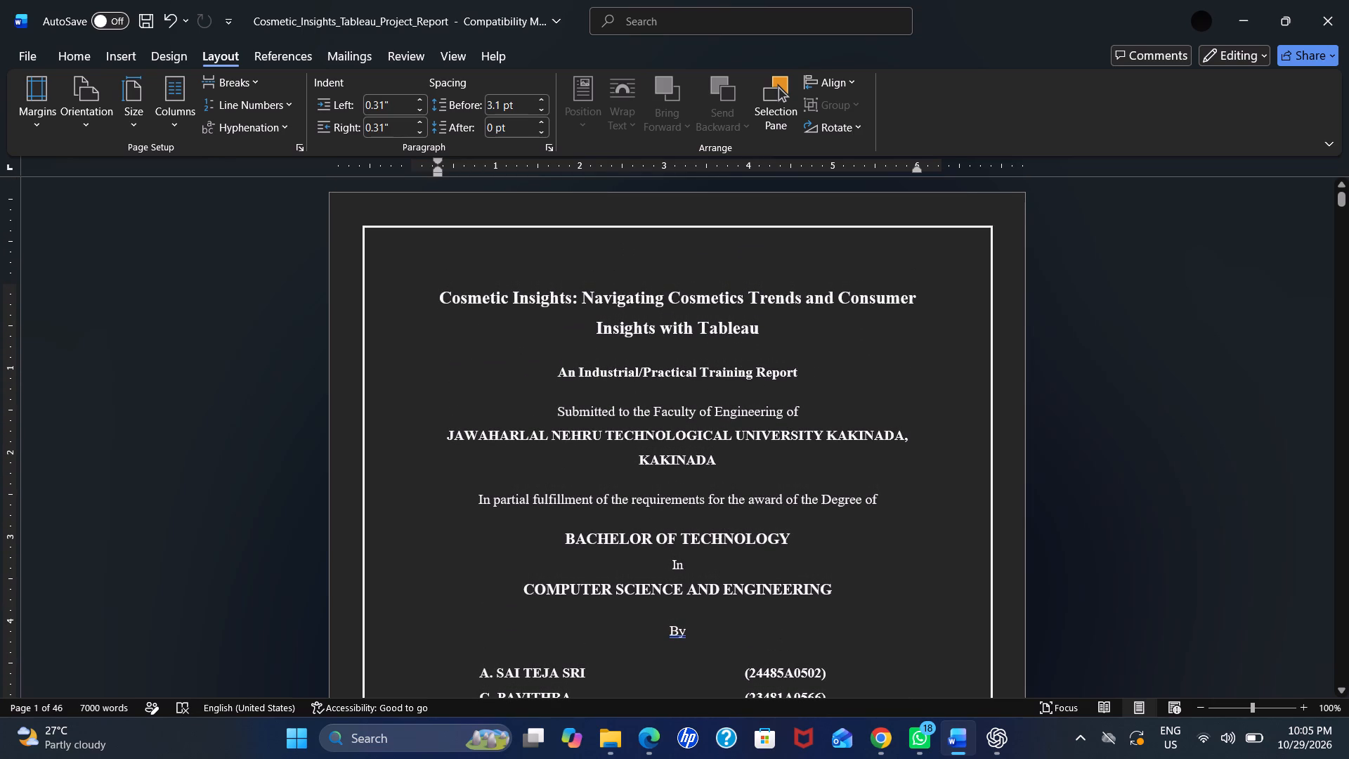
scroll(400, 572, "down", 3)
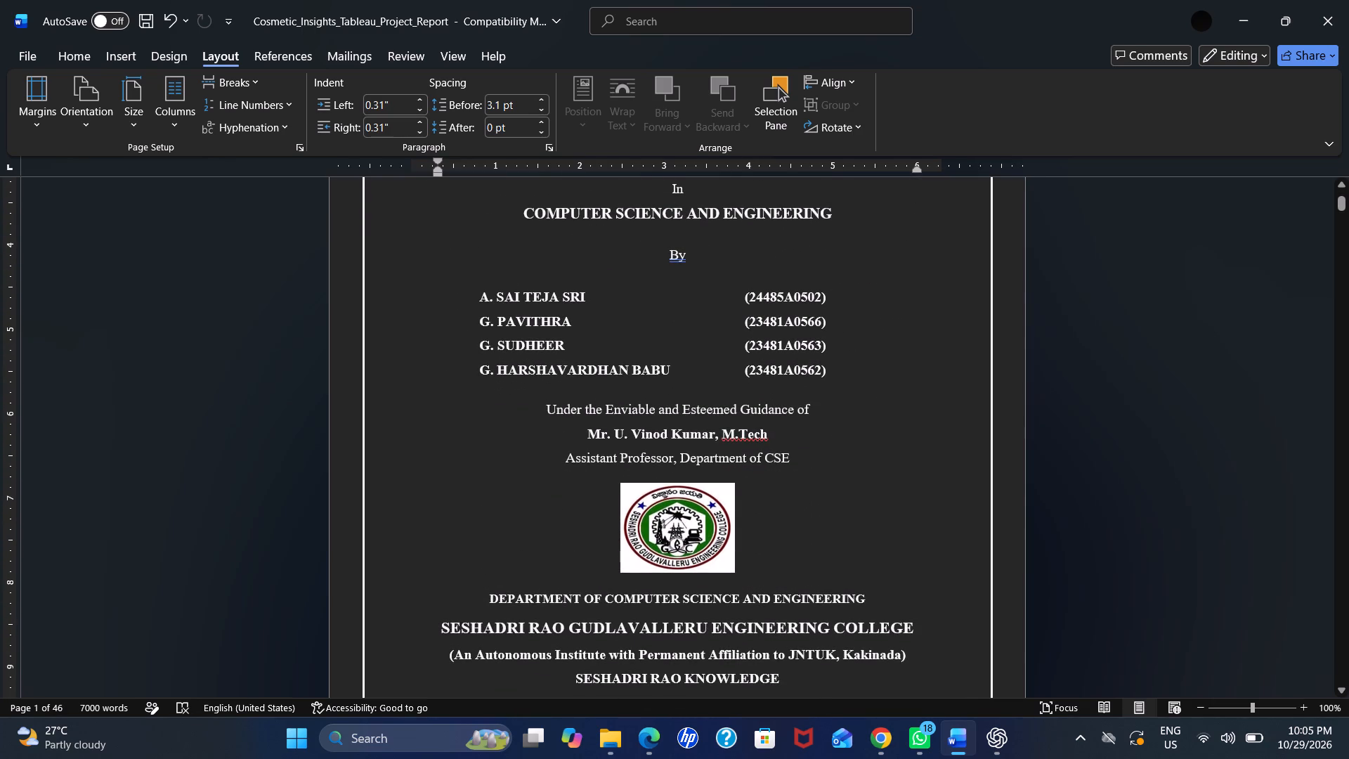
scroll(400, 572, "down", 1)
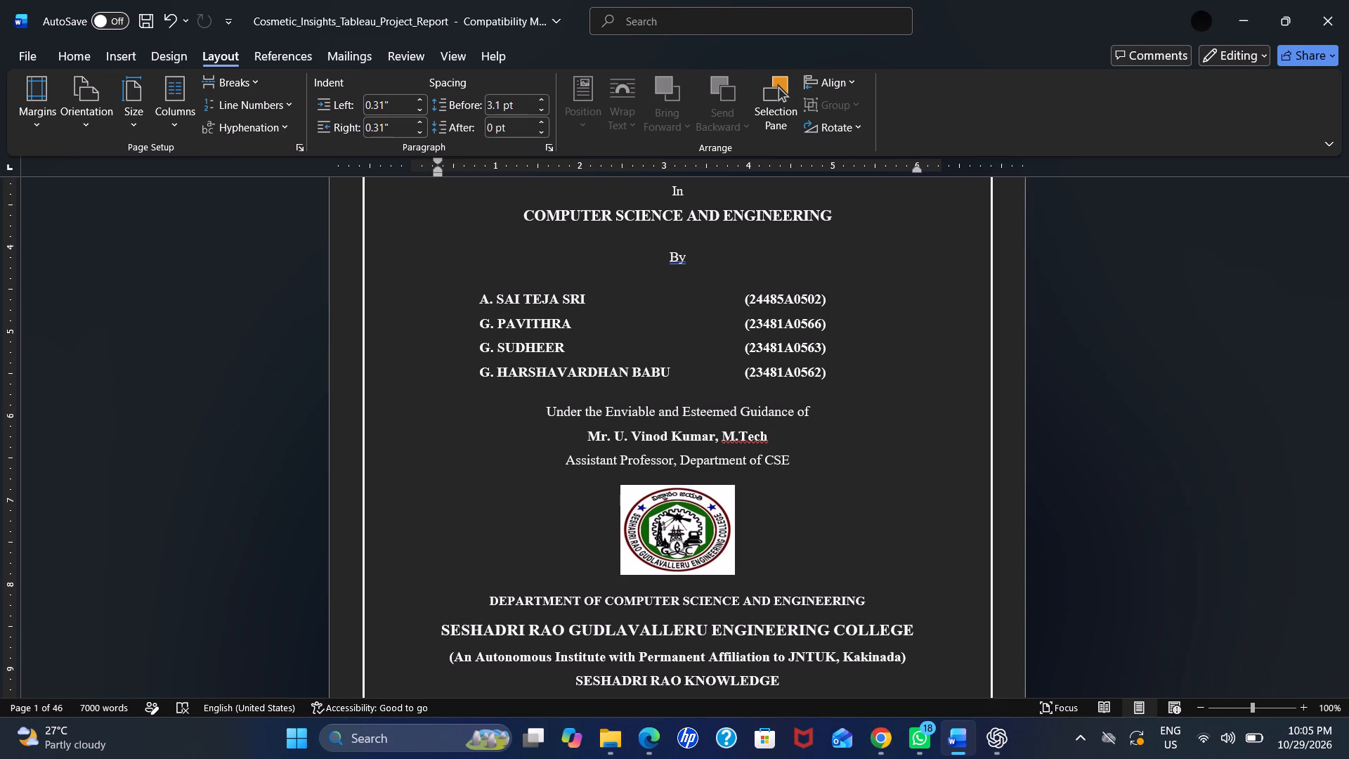
scroll(400, 572, "down", 1)
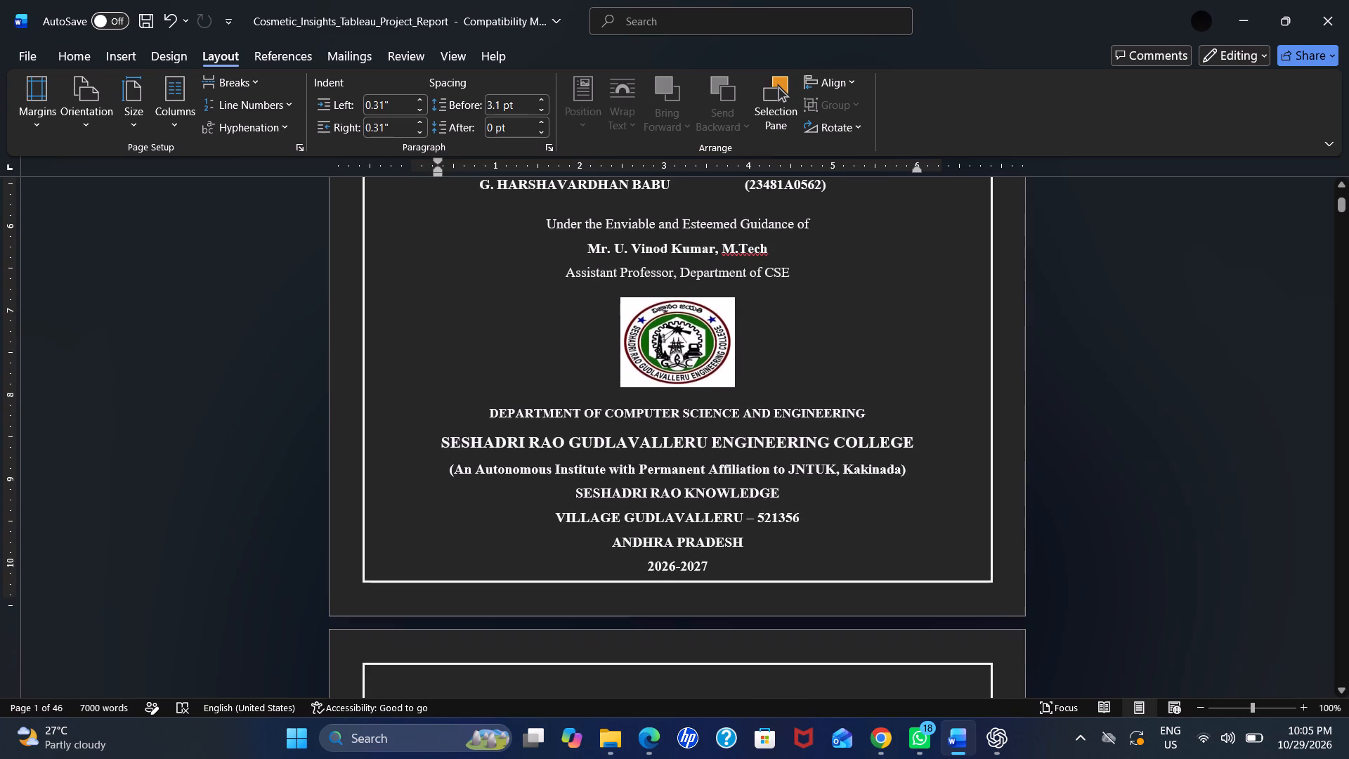
scroll(400, 572, "down", 1)
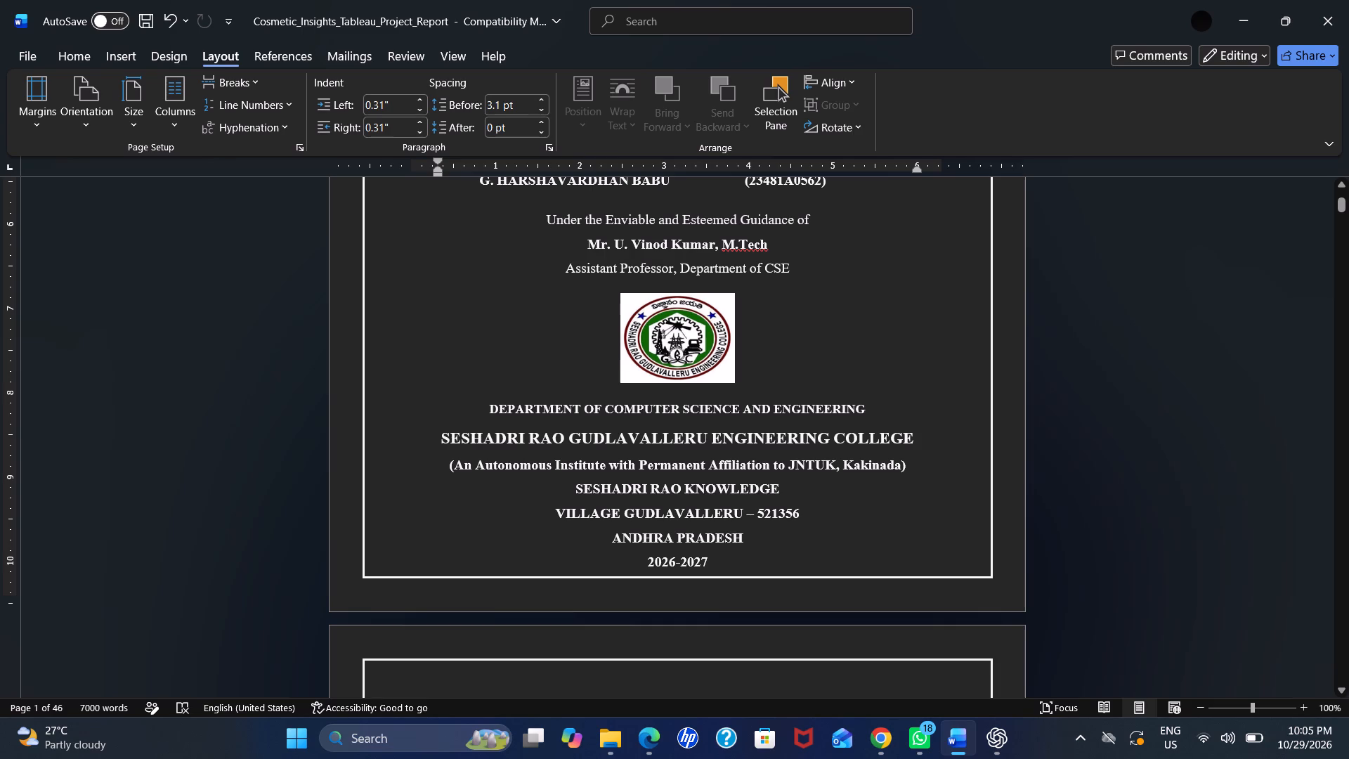
Reduce the left indent of the SESHADRI RAO KNOWLEDGE VILLAGE address paragraph to 1.25" so VILLAGE fits on its first line.
left_click(552, 512)
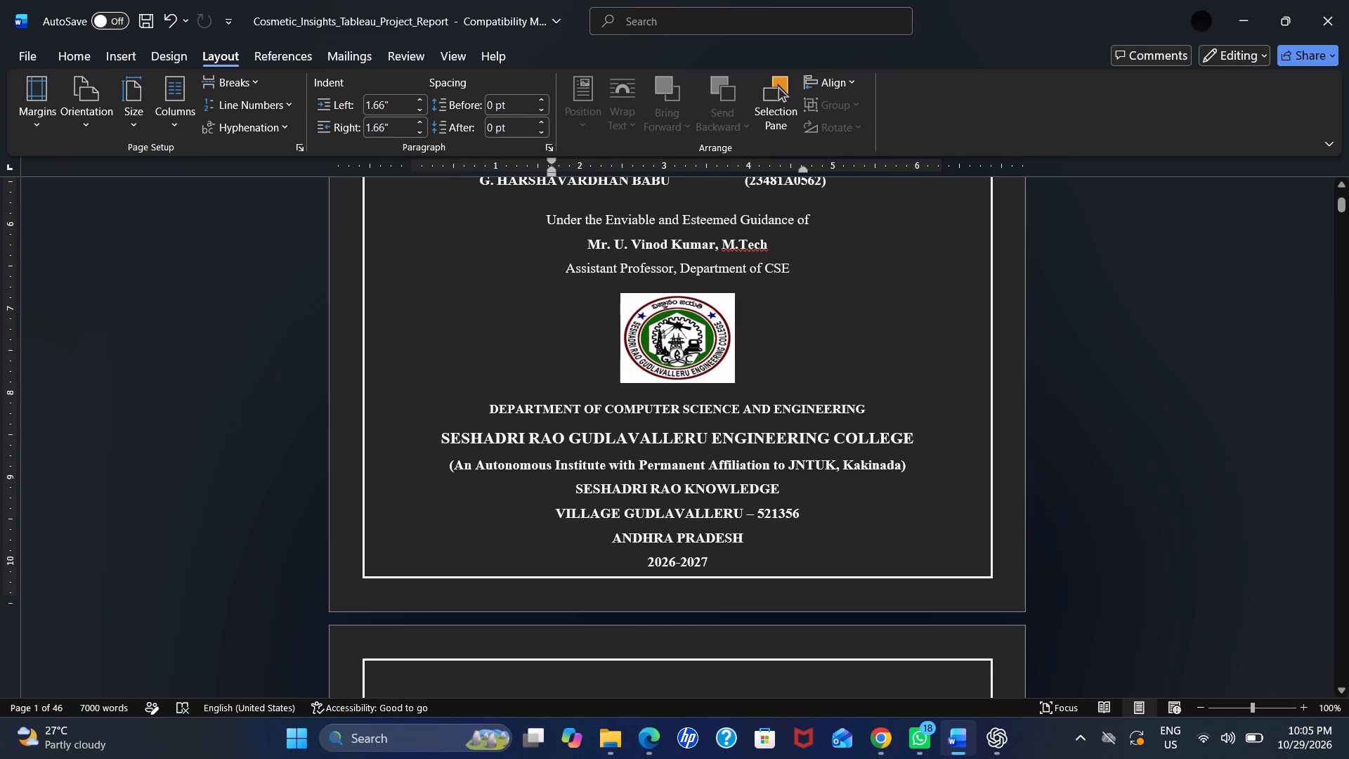
left_click(575, 486)
left_click(549, 163)
left_click(549, 167)
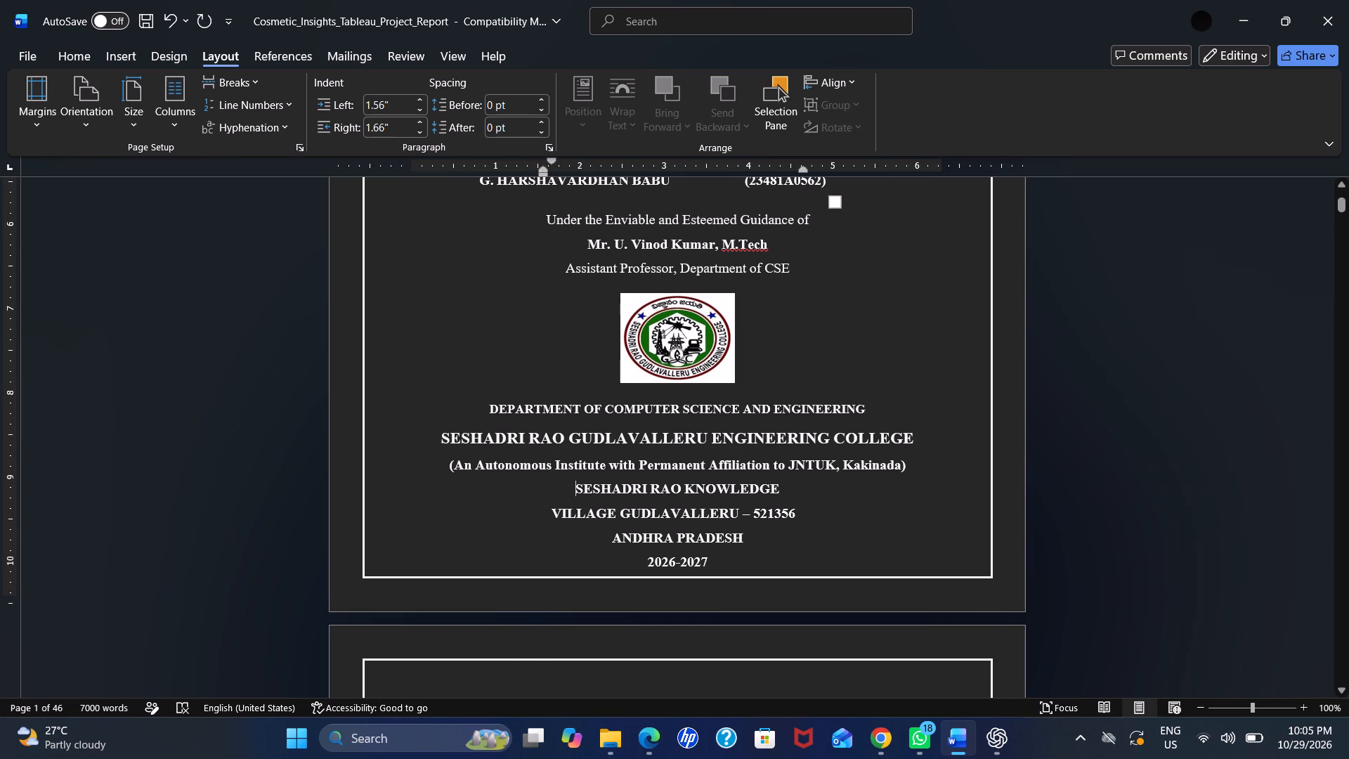
left_click(575, 484)
double_click(575, 484)
left_click_drag(542, 172, 497, 174)
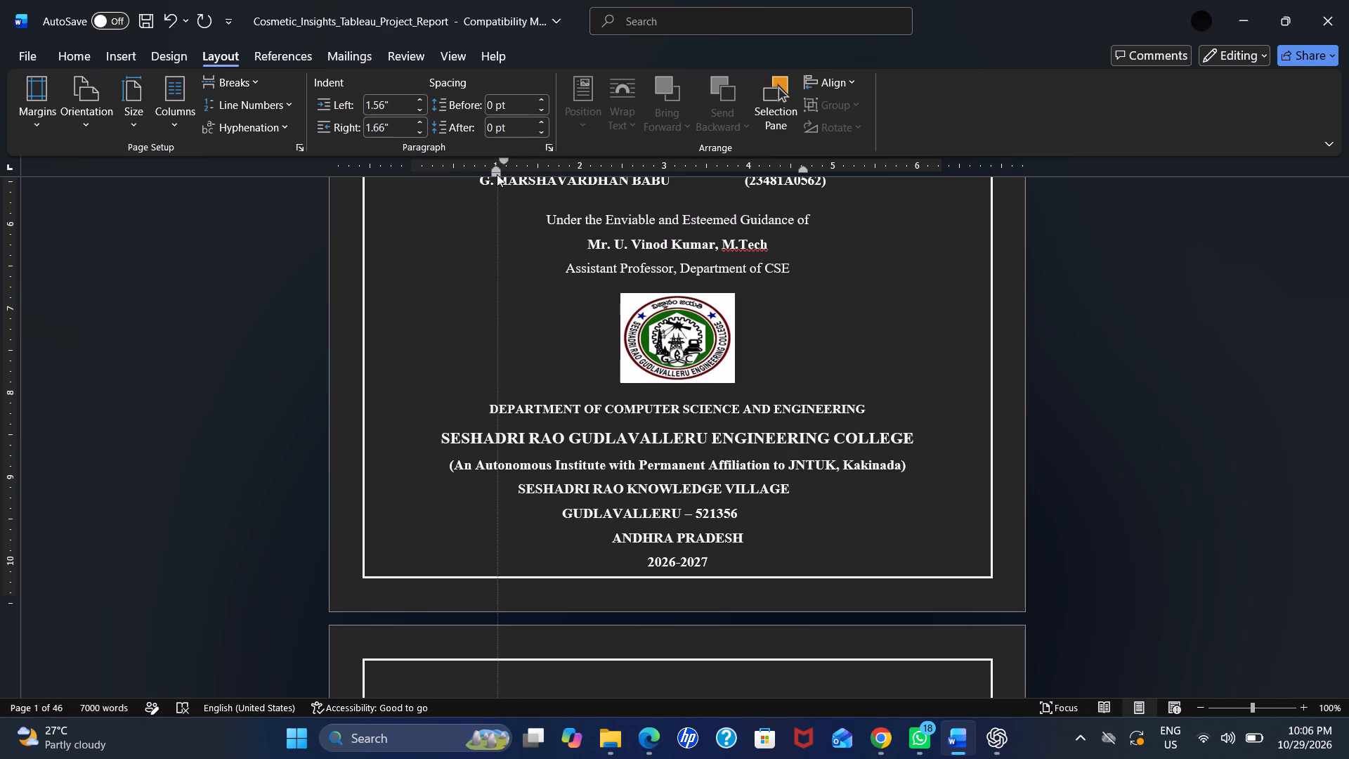
left_click_drag(497, 174, 510, 174)
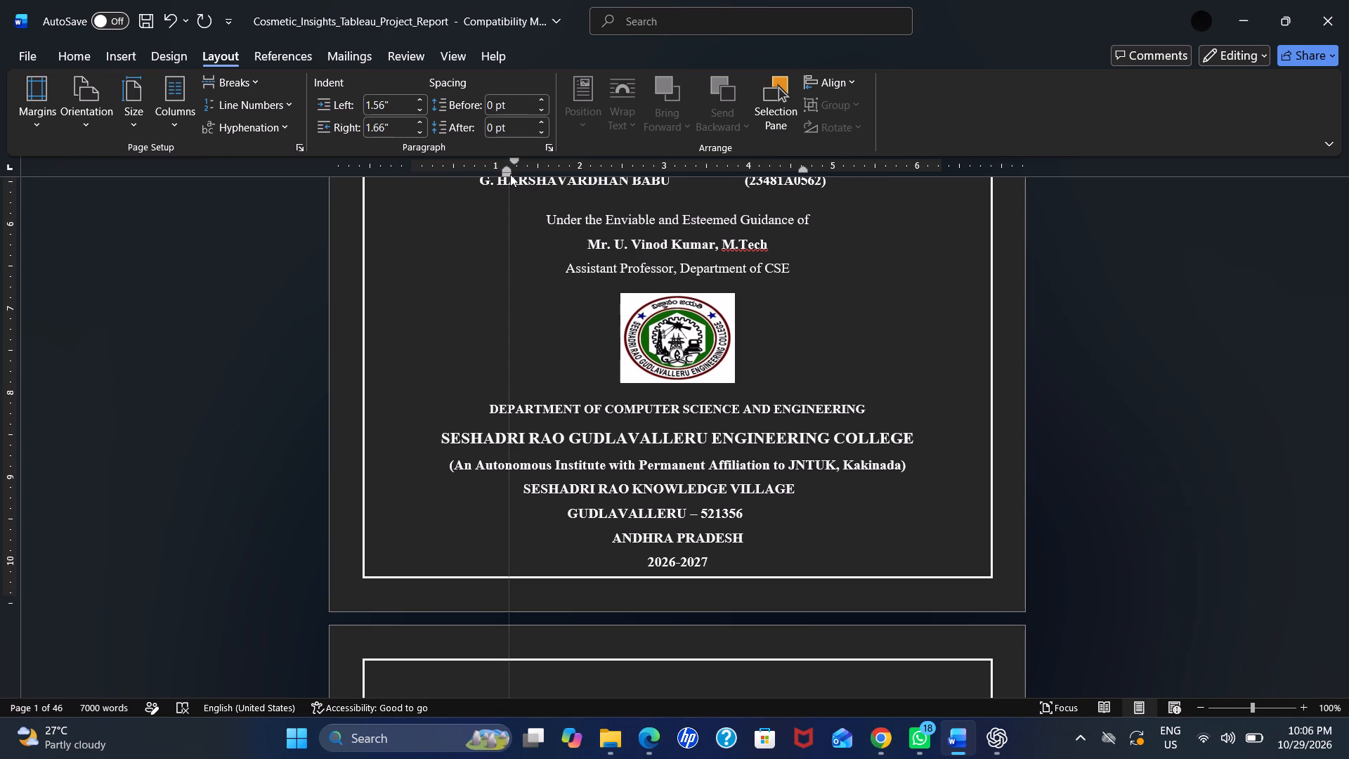
left_click_drag(510, 174, 519, 175)
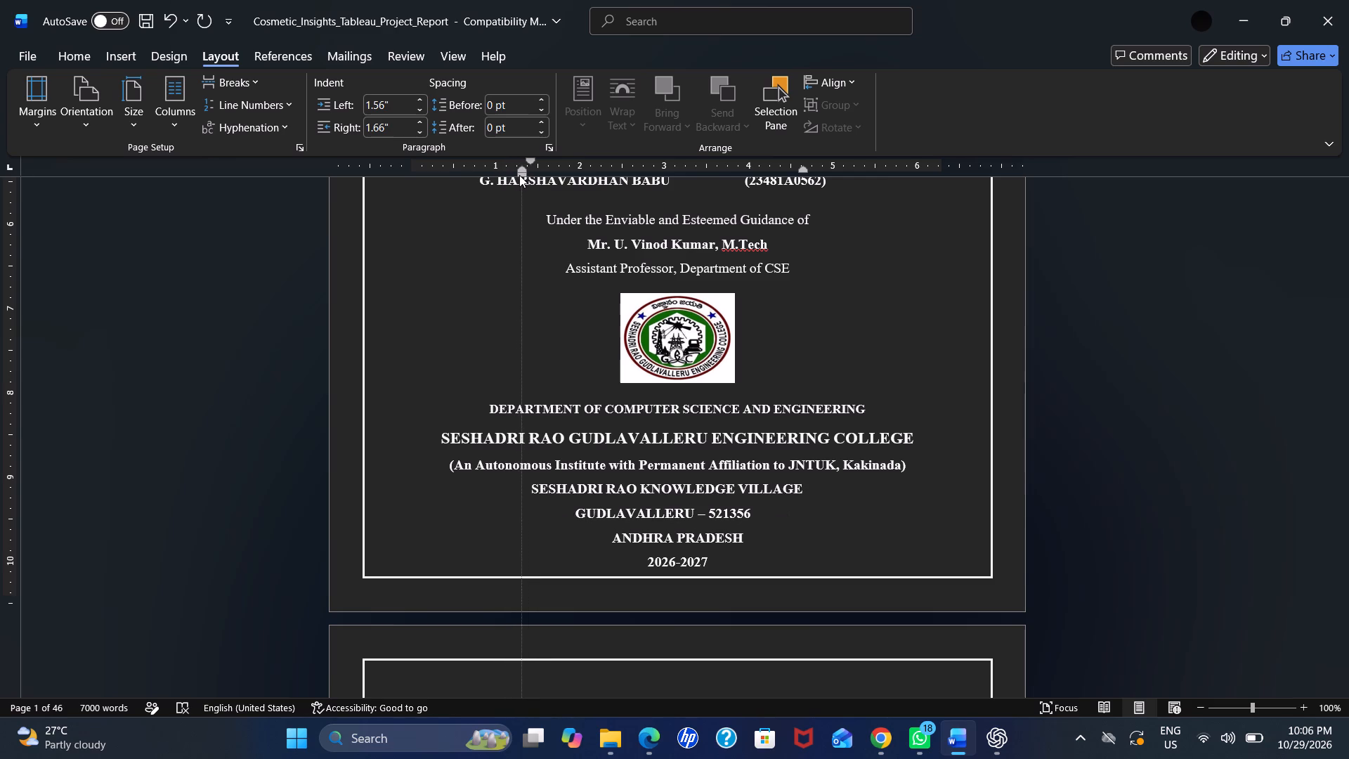
left_click_drag(519, 175, 519, 175)
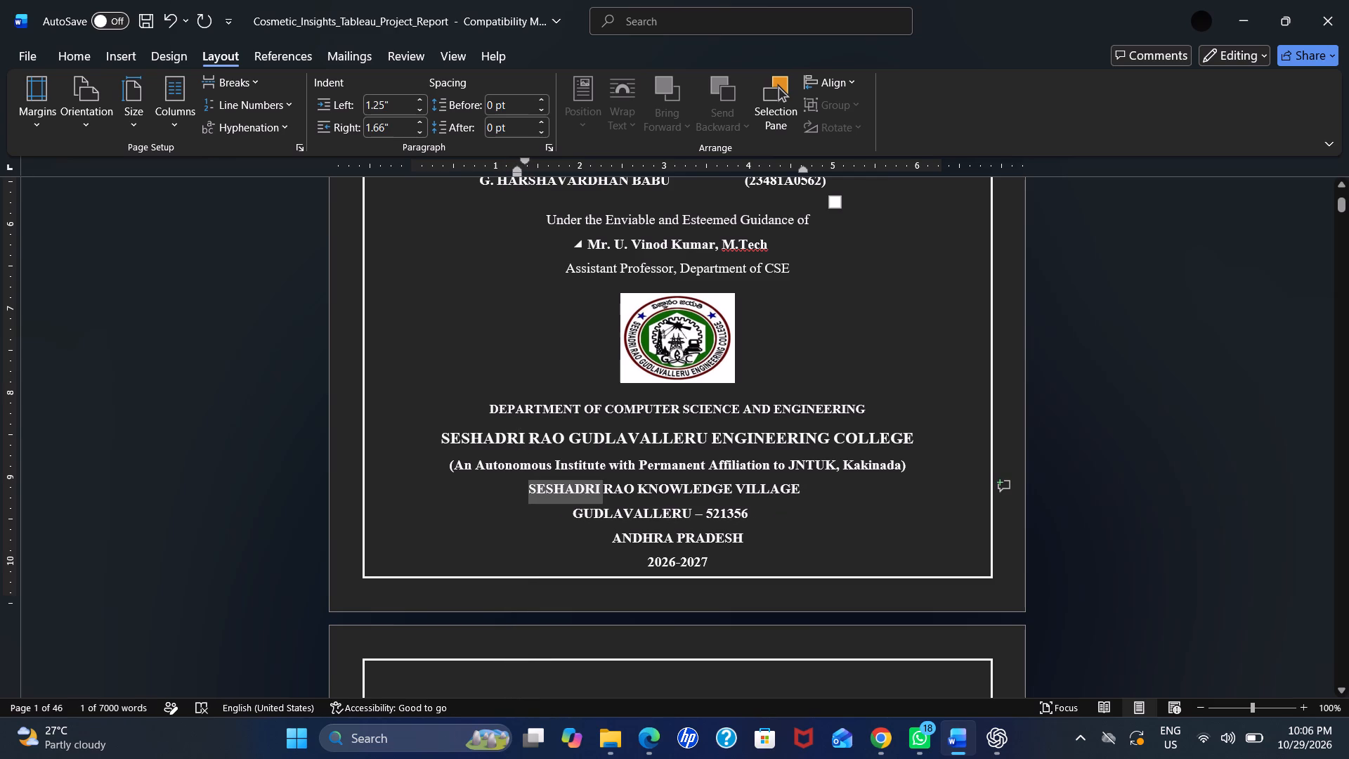
left_click(821, 548)
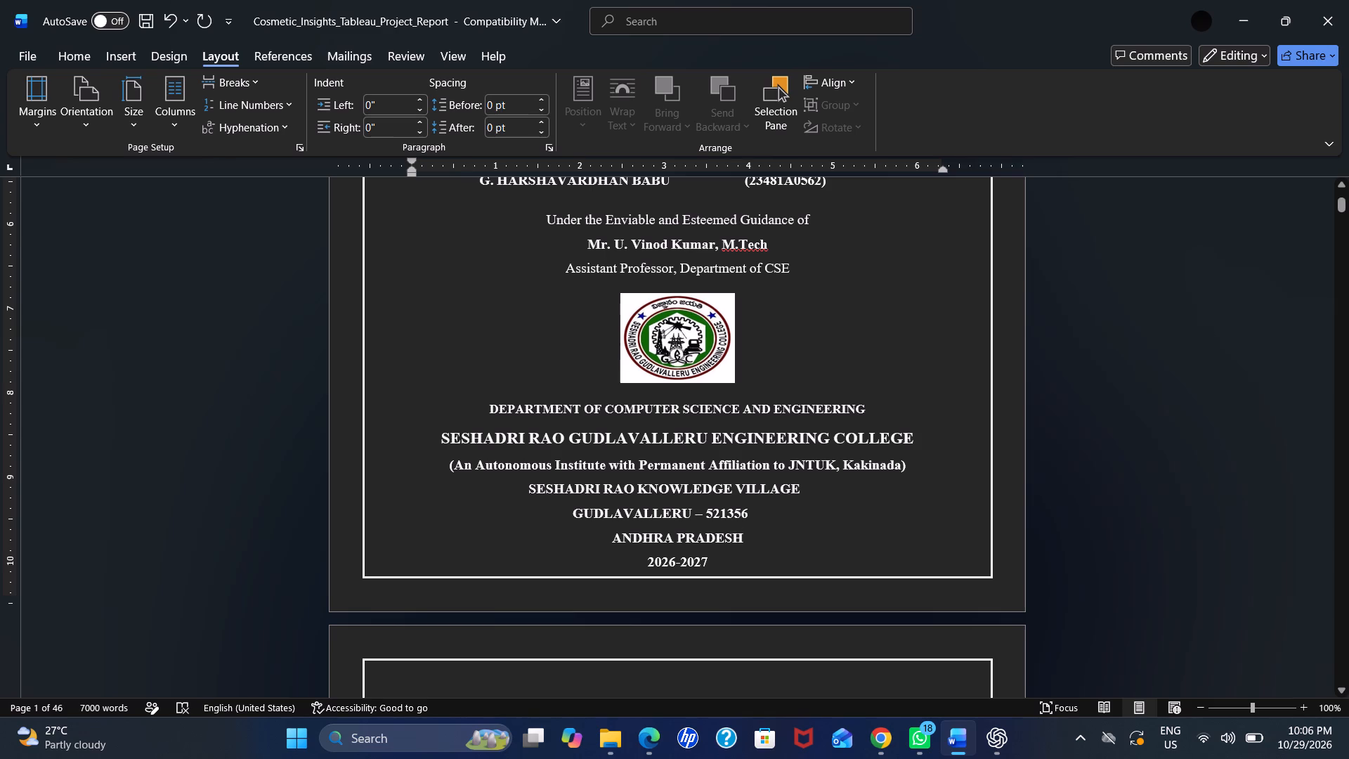
Remove the centring from the ANDHRA PRADESH line and indent it 2" from the left, with its first line slightly further in.
left_click(578, 517)
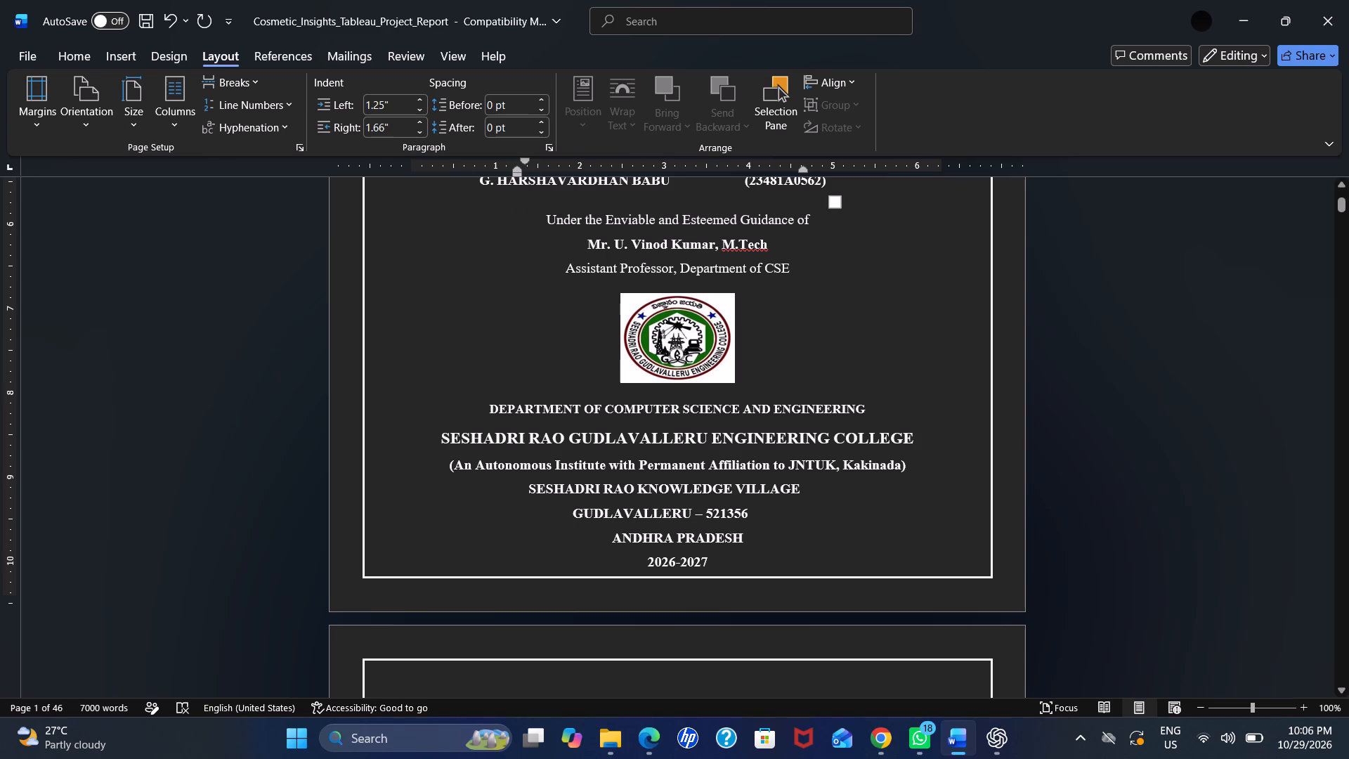
left_click(615, 537)
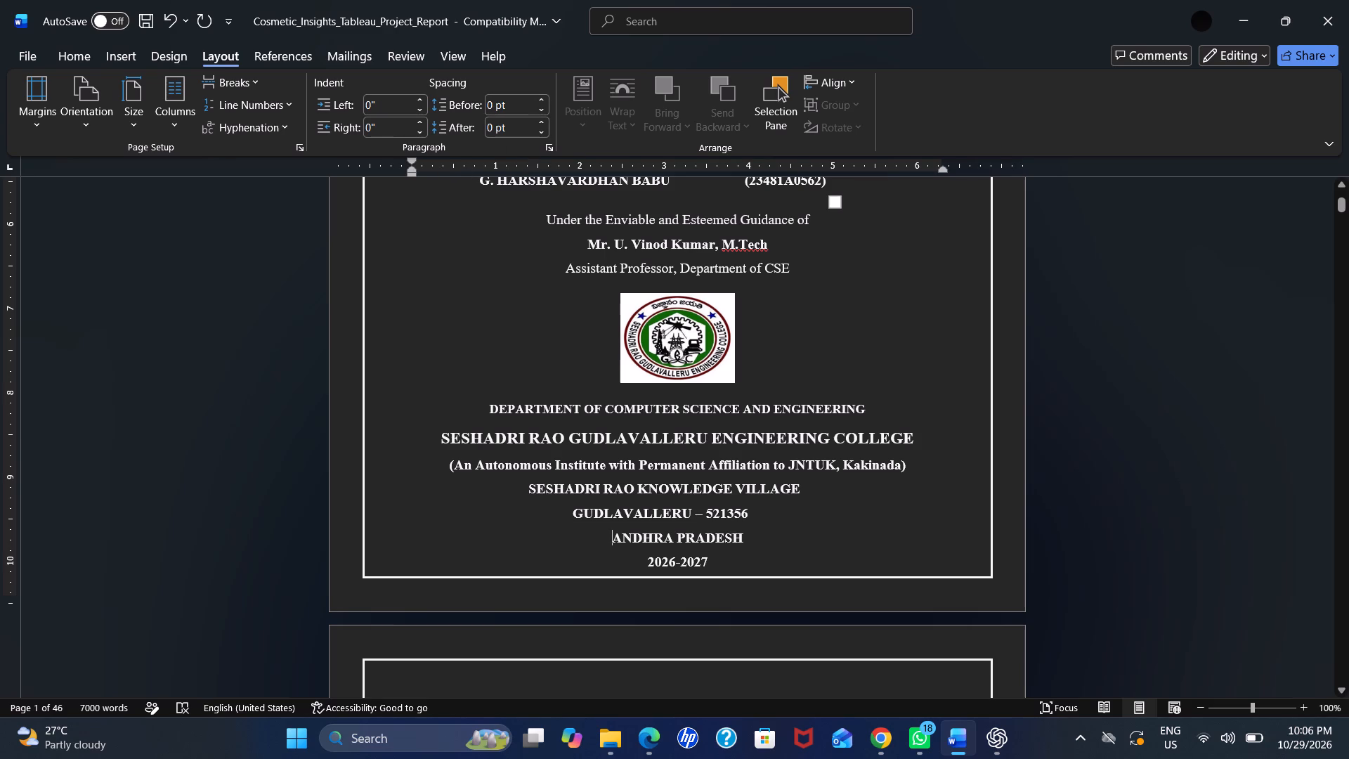
key("BackSpace")
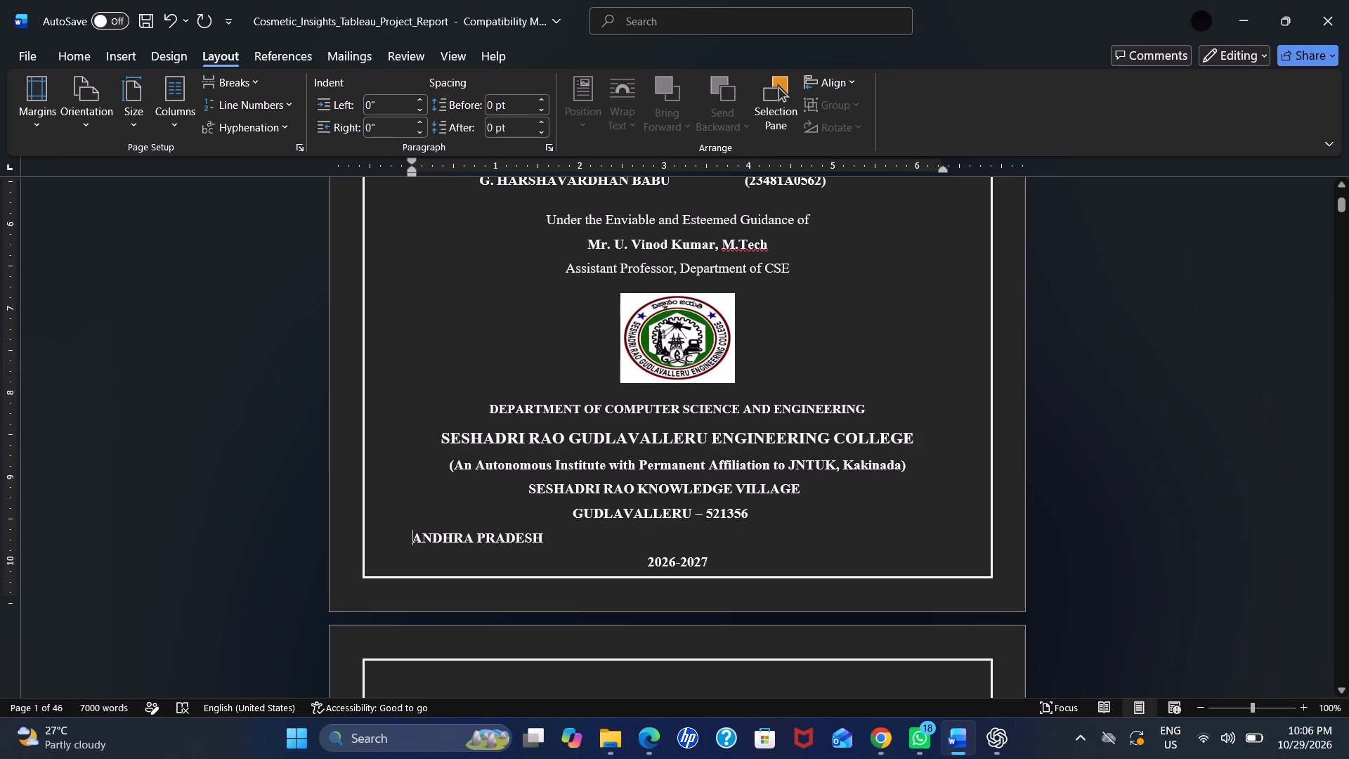
key("Tab")
key("Tab")
key("Tab")
key("Tab")
key("Tab")
key("Tab")
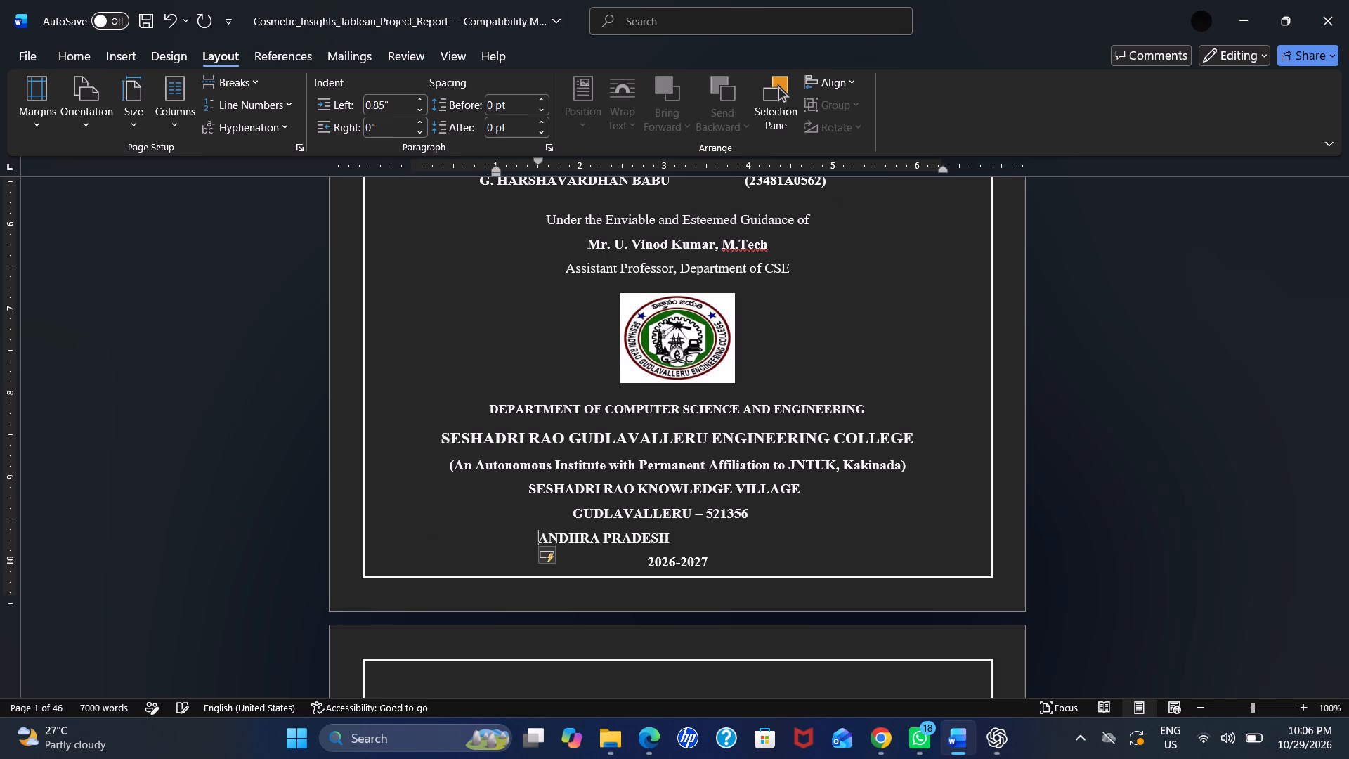
key("Tab")
key("Tab")
key("BackSpace")
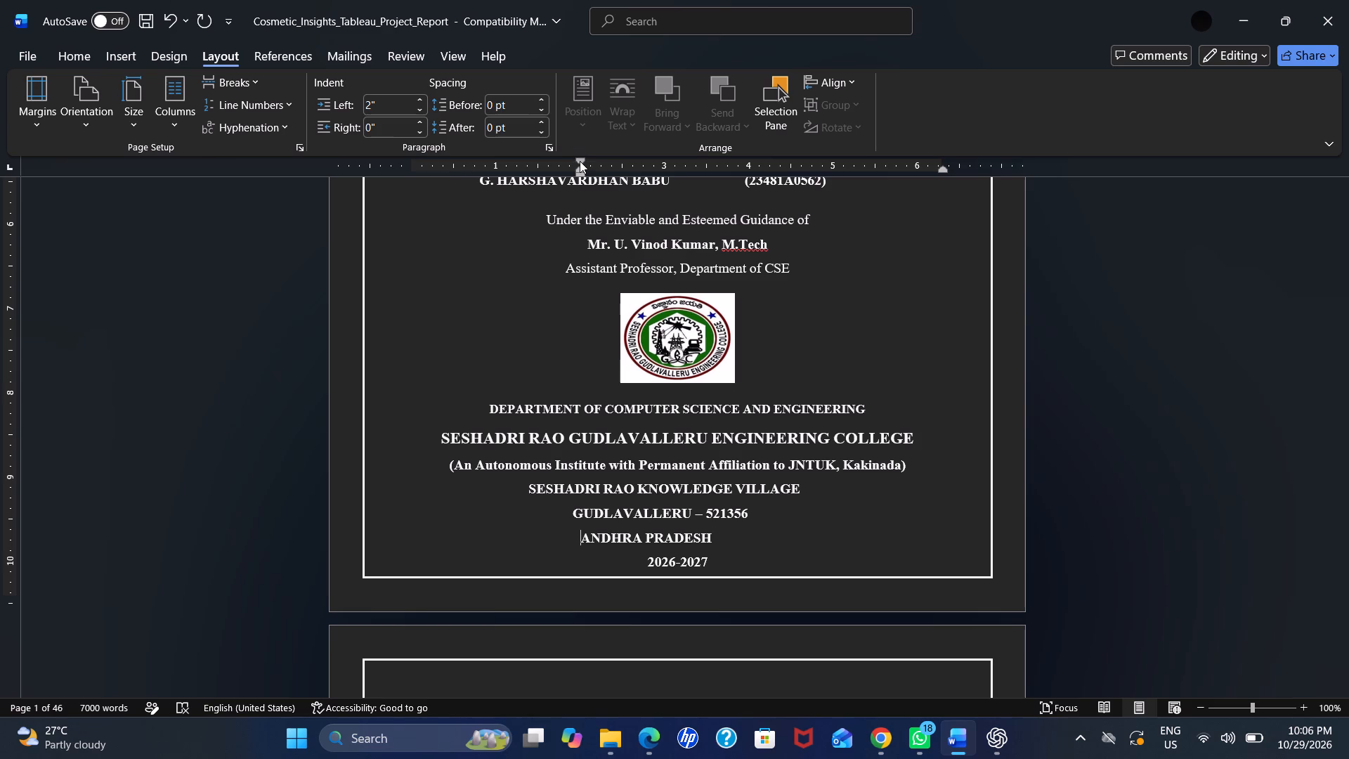
left_click_drag(580, 162, 592, 162)
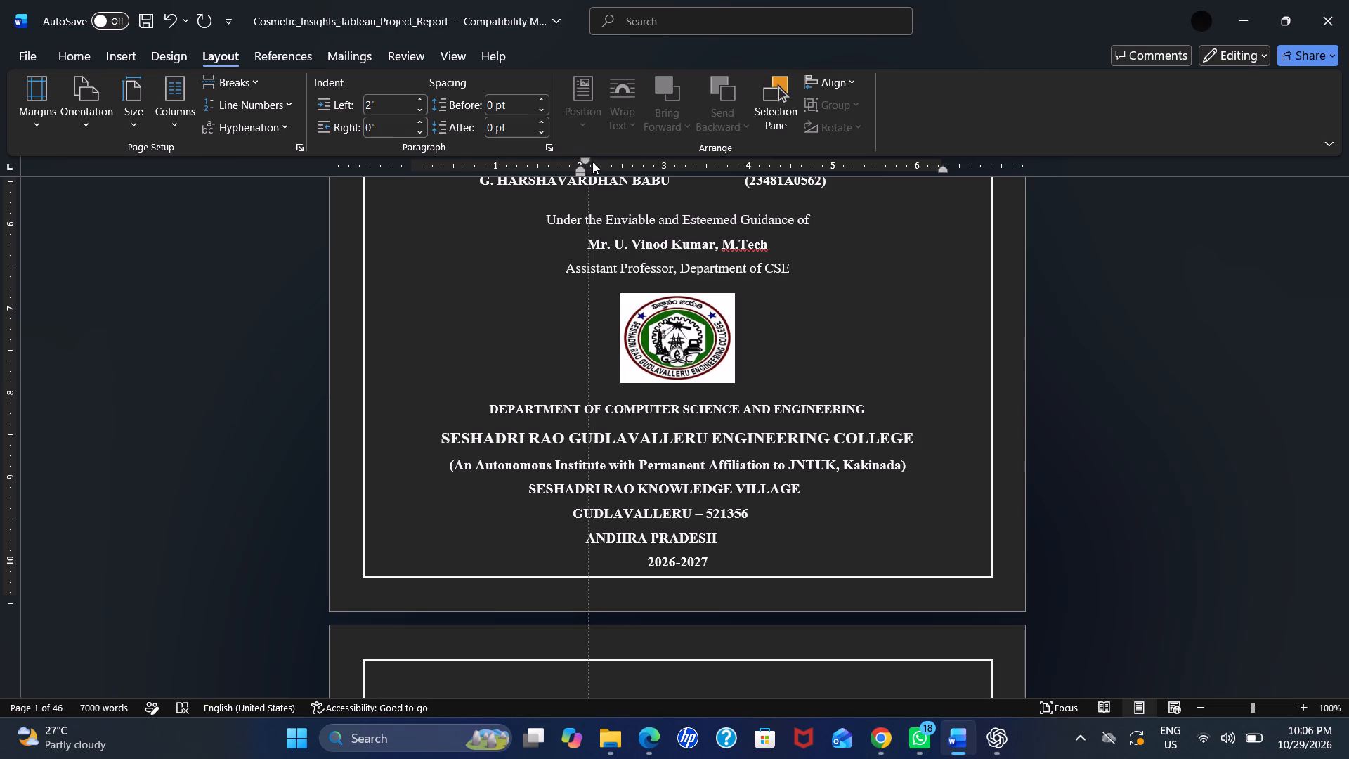
left_click_drag(592, 162, 595, 162)
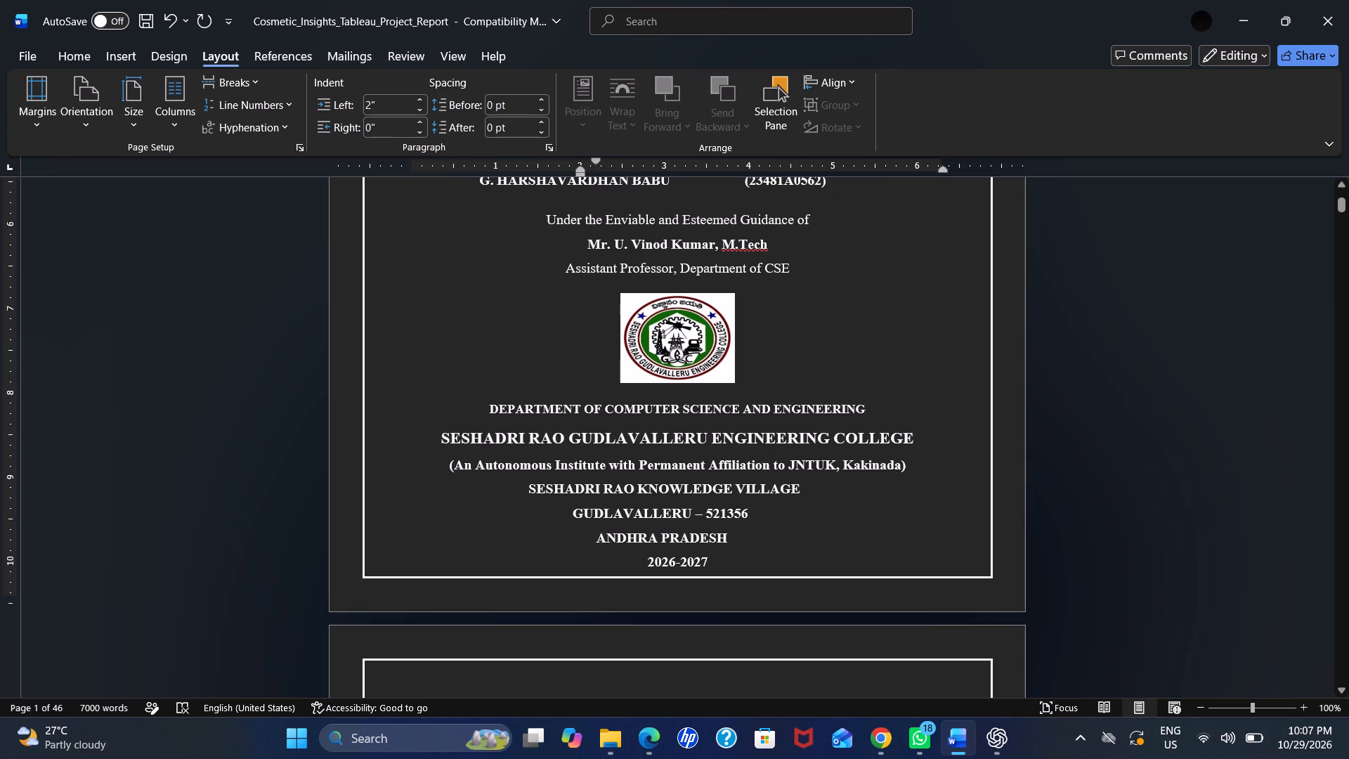
Increase the hanging indent of the address paragraph to shift the GUDLAVALLERU – 521356 line slightly right beneath SESHADRI RAO KNOWLEDGE VILLAGE.
left_click(530, 483)
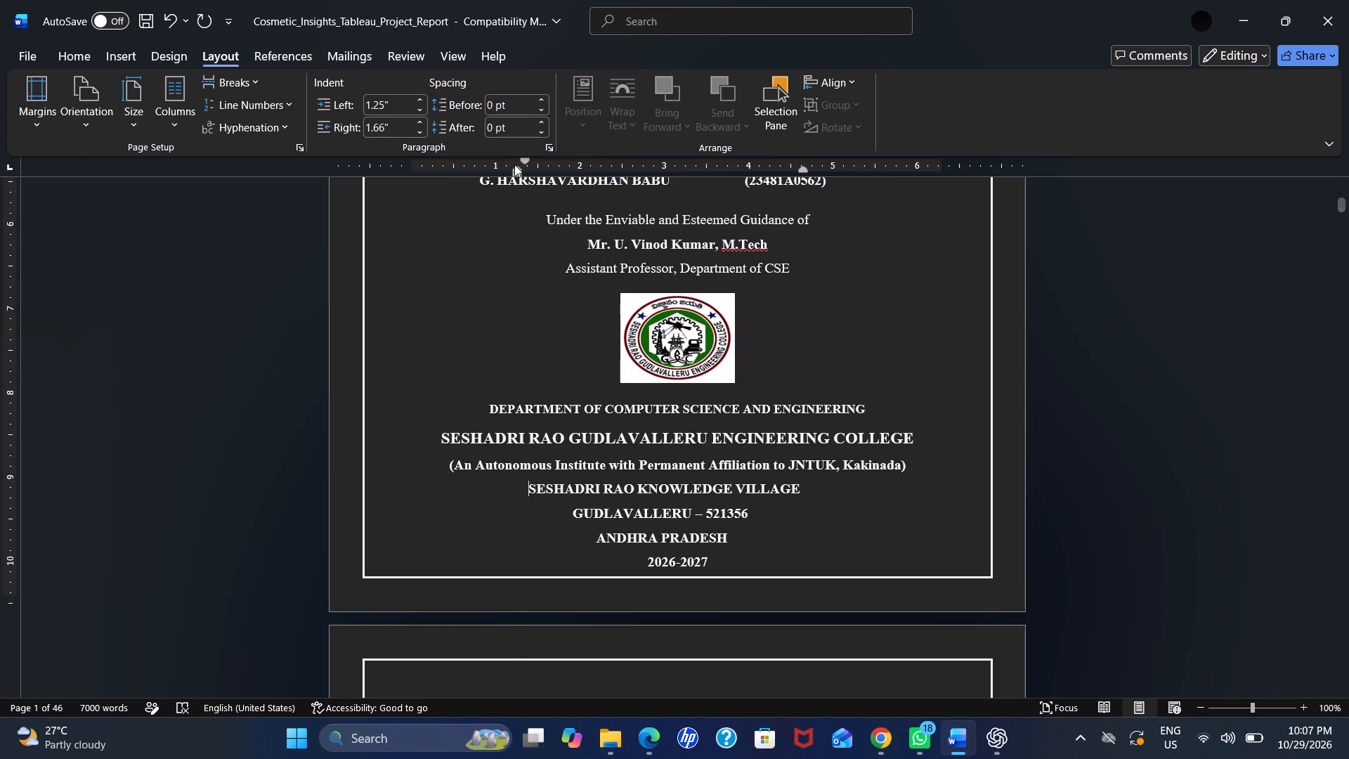
left_click_drag(514, 164, 526, 164)
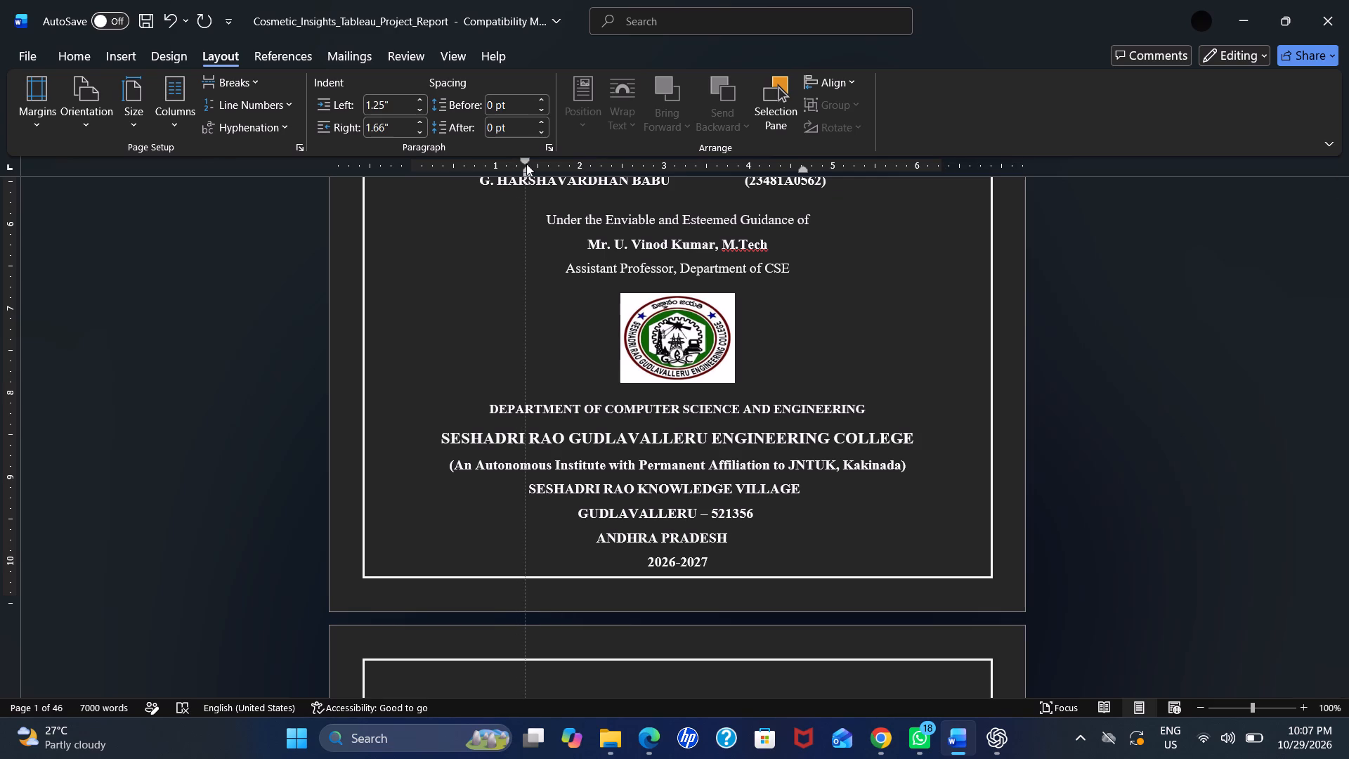
left_click_drag(526, 164, 541, 164)
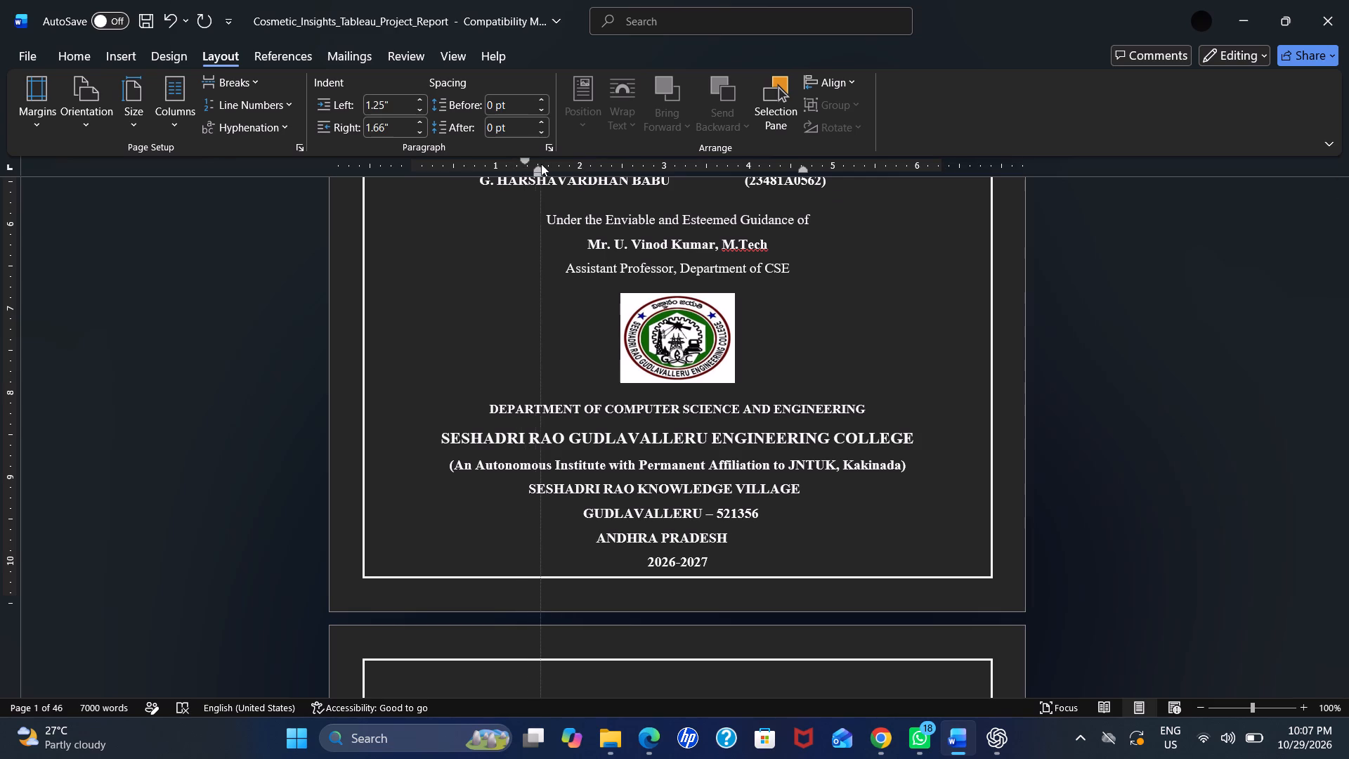
left_click_drag(541, 164, 544, 164)
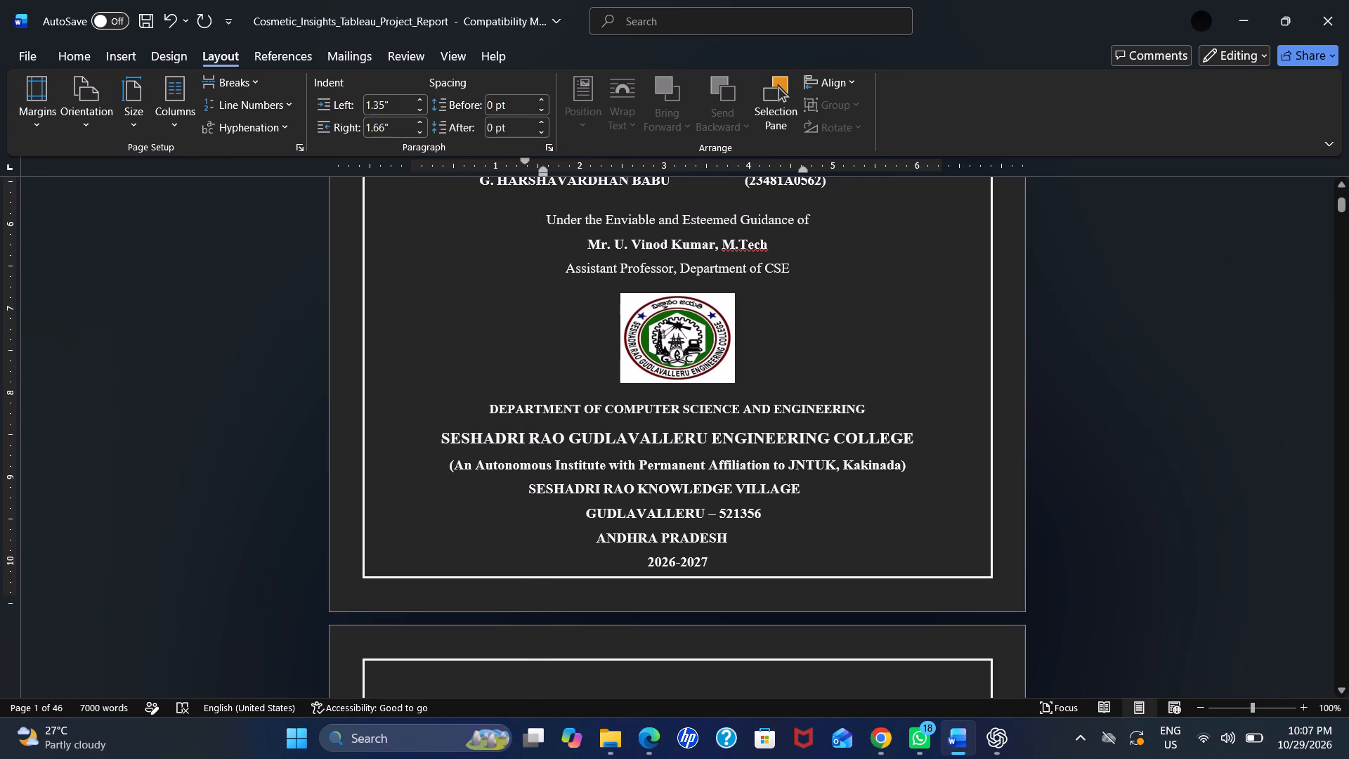
left_click(532, 491)
double_click(532, 491)
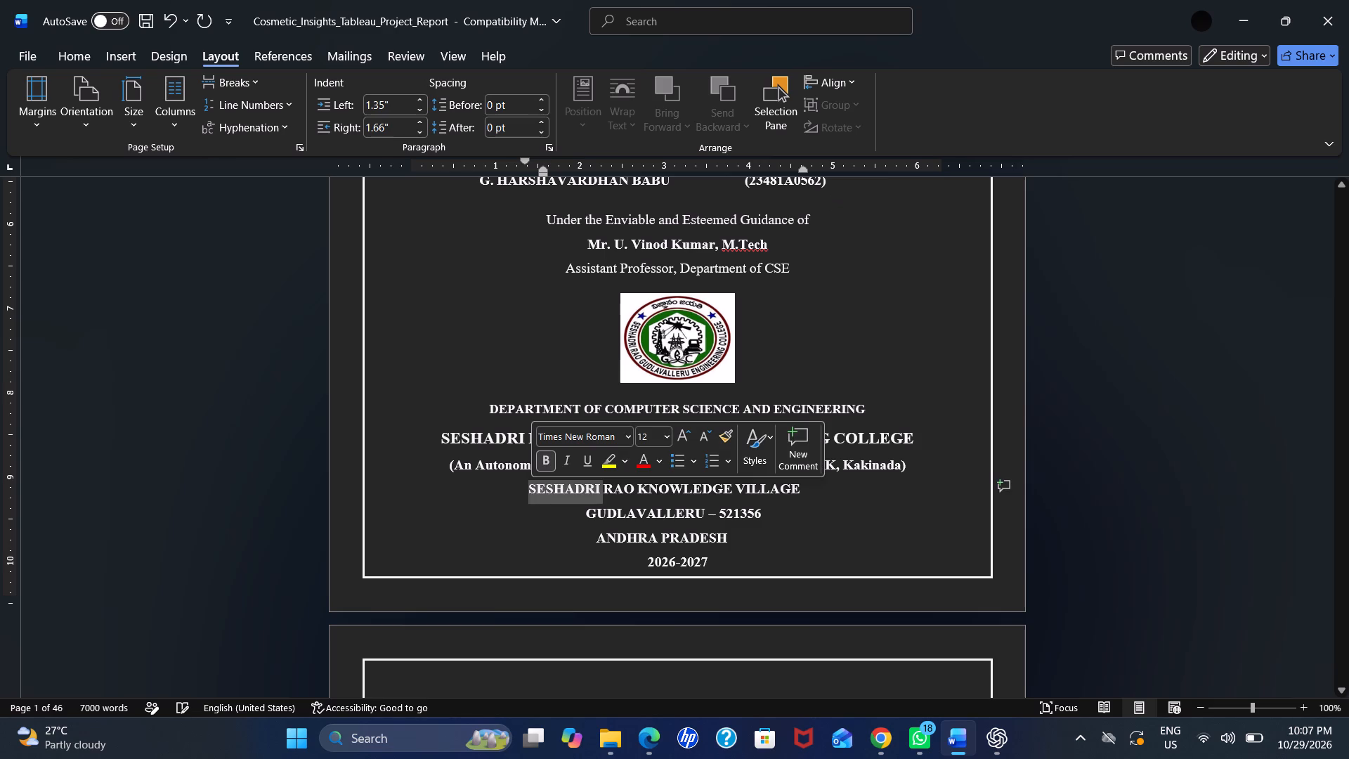
left_click_drag(542, 169, 545, 172)
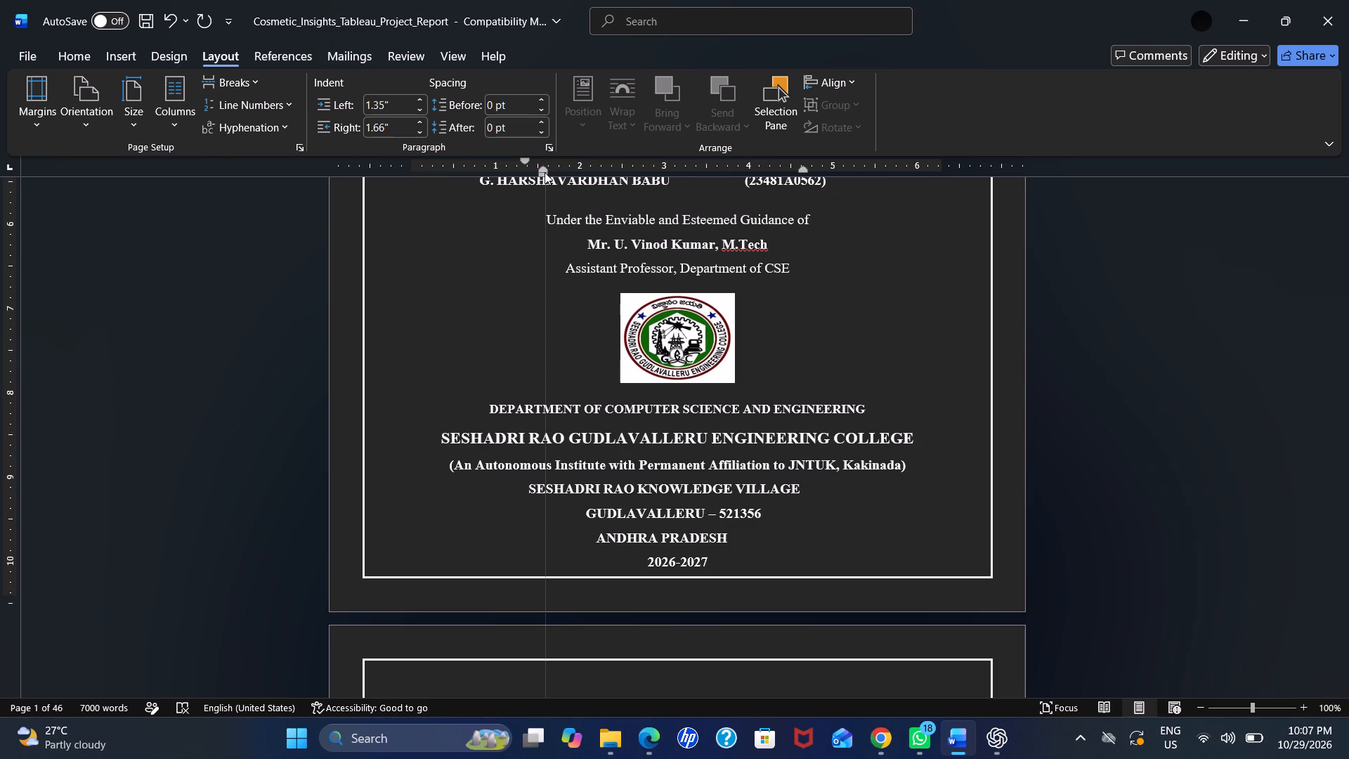
left_click_drag(545, 172, 533, 179)
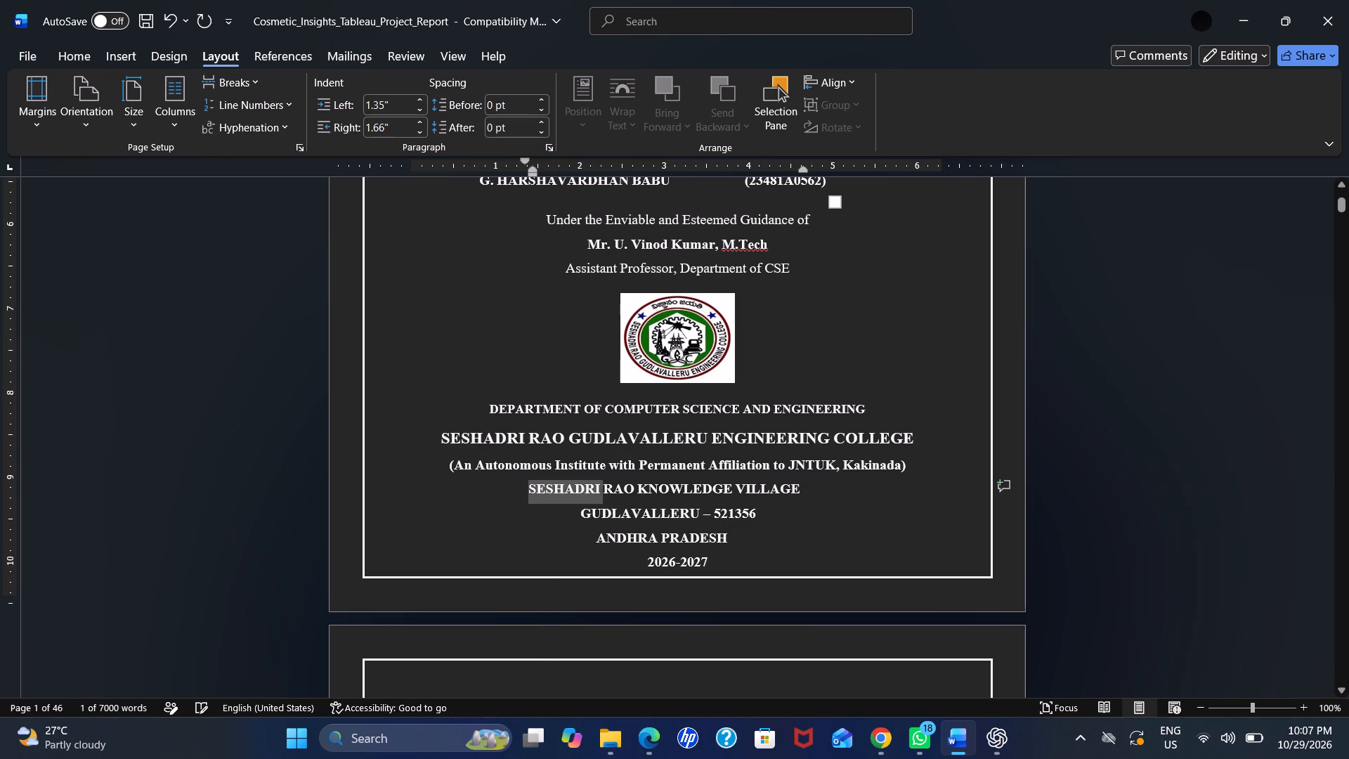
Set the SESHADRI RAO KNOWLEDGE VILLAGE address paragraph's left indent to 1.38" and right indent to 1.43", shifting both address lines slightly right.
left_click(540, 474)
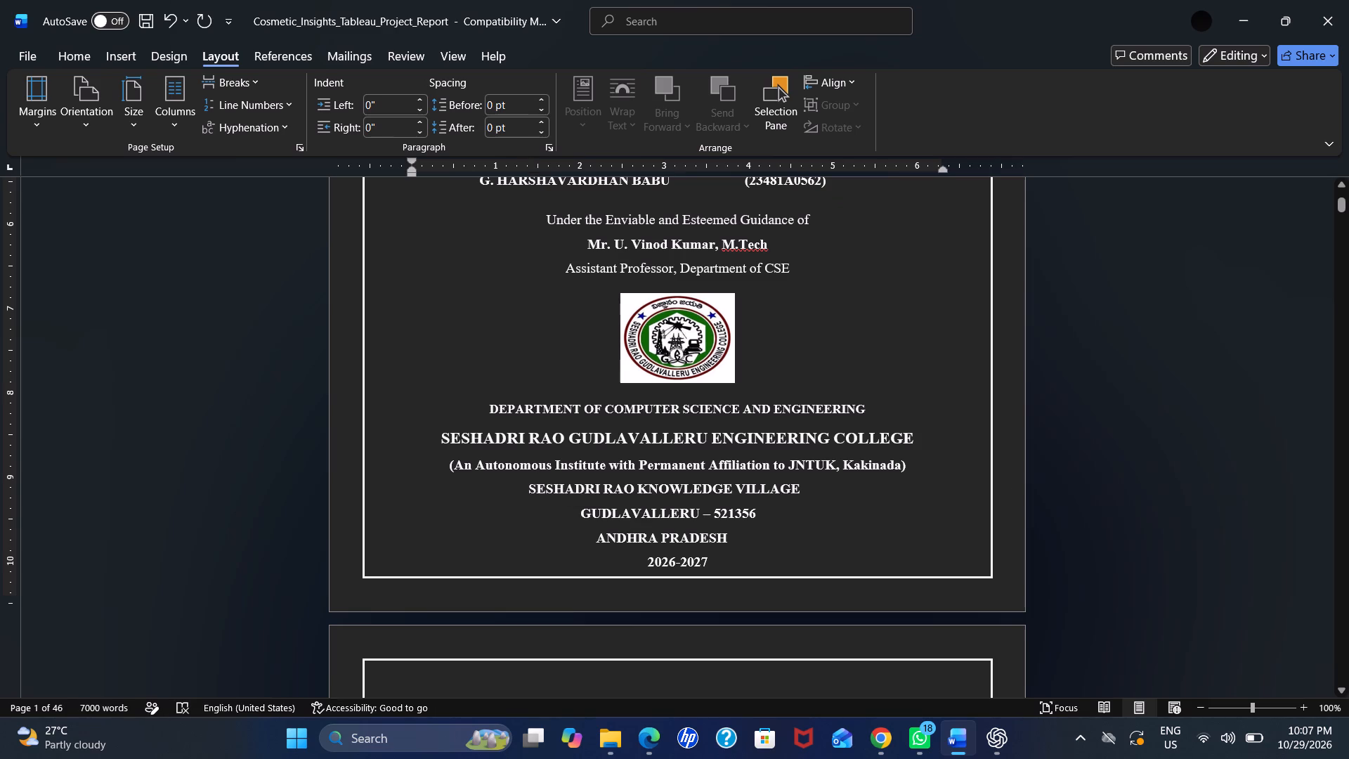
double_click(530, 485)
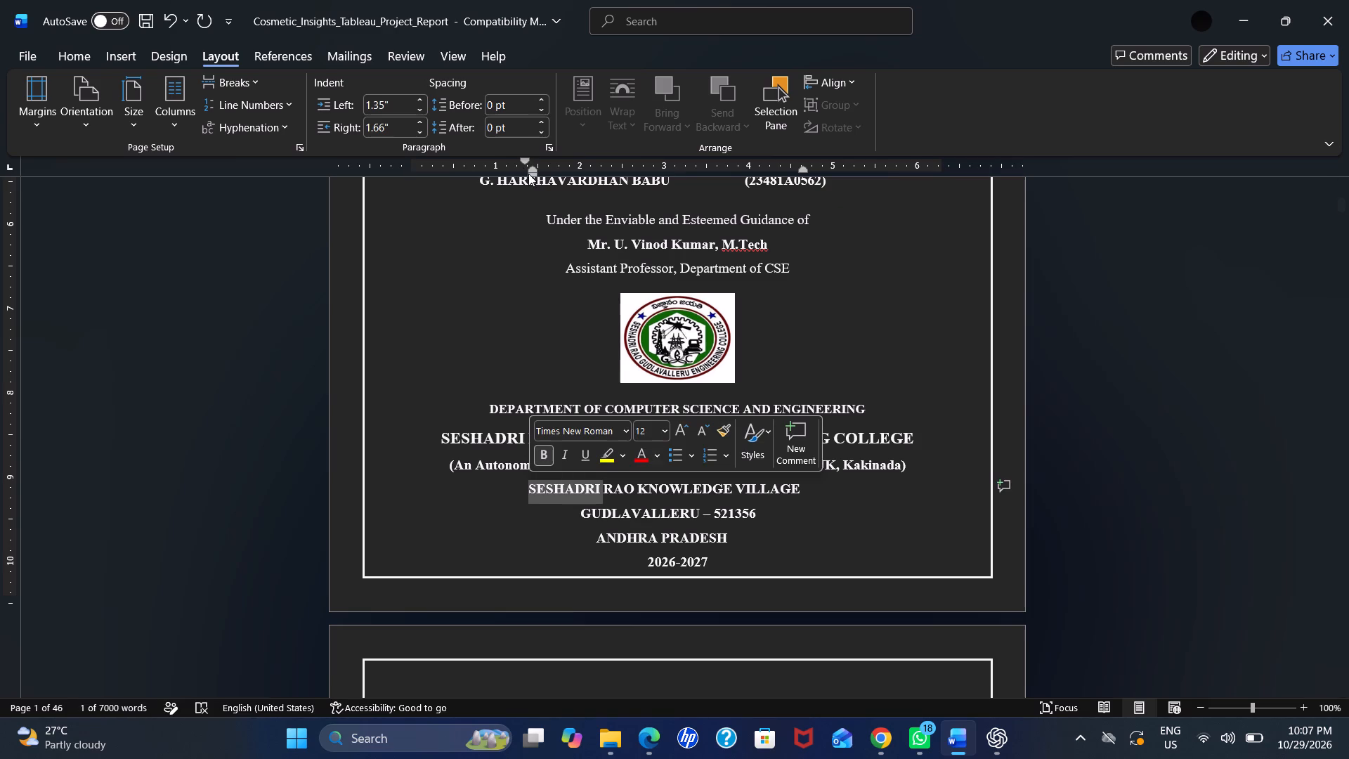
left_click(524, 159)
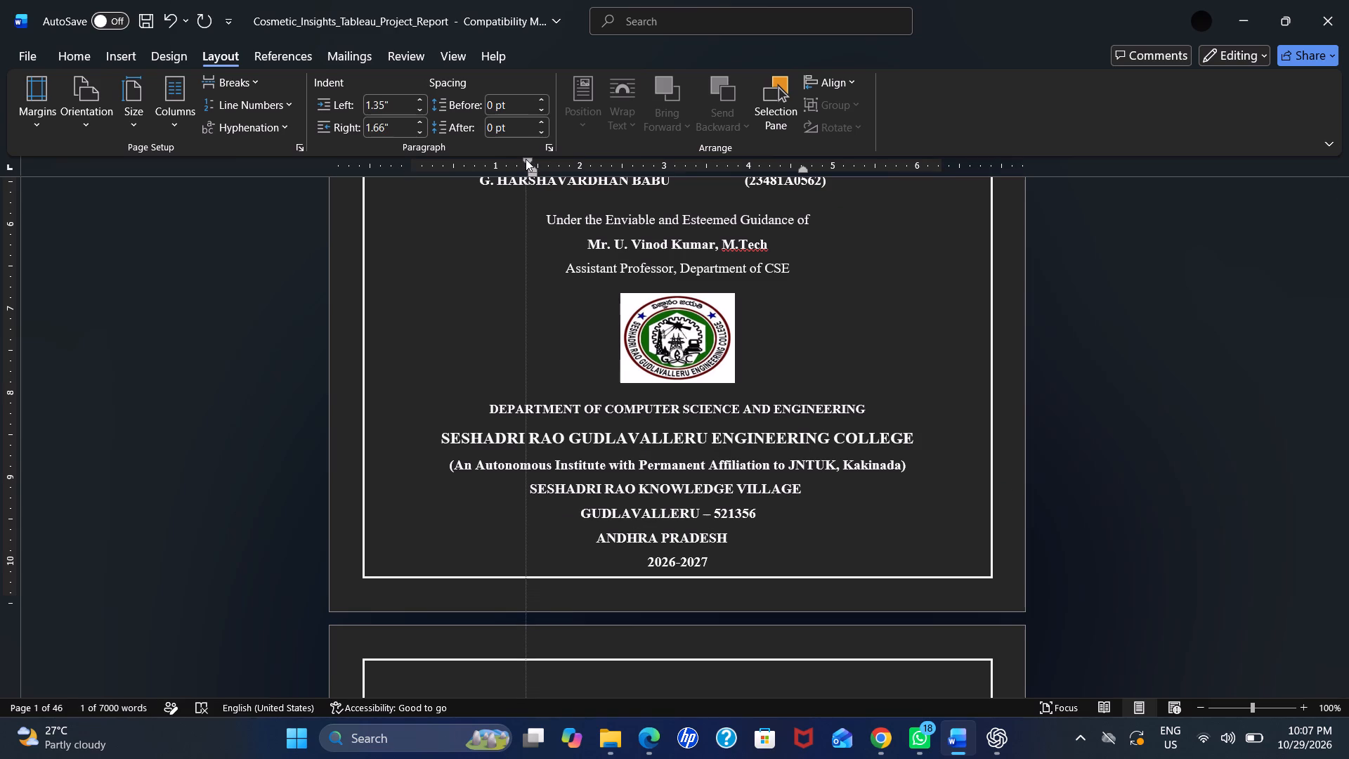
left_click(809, 490)
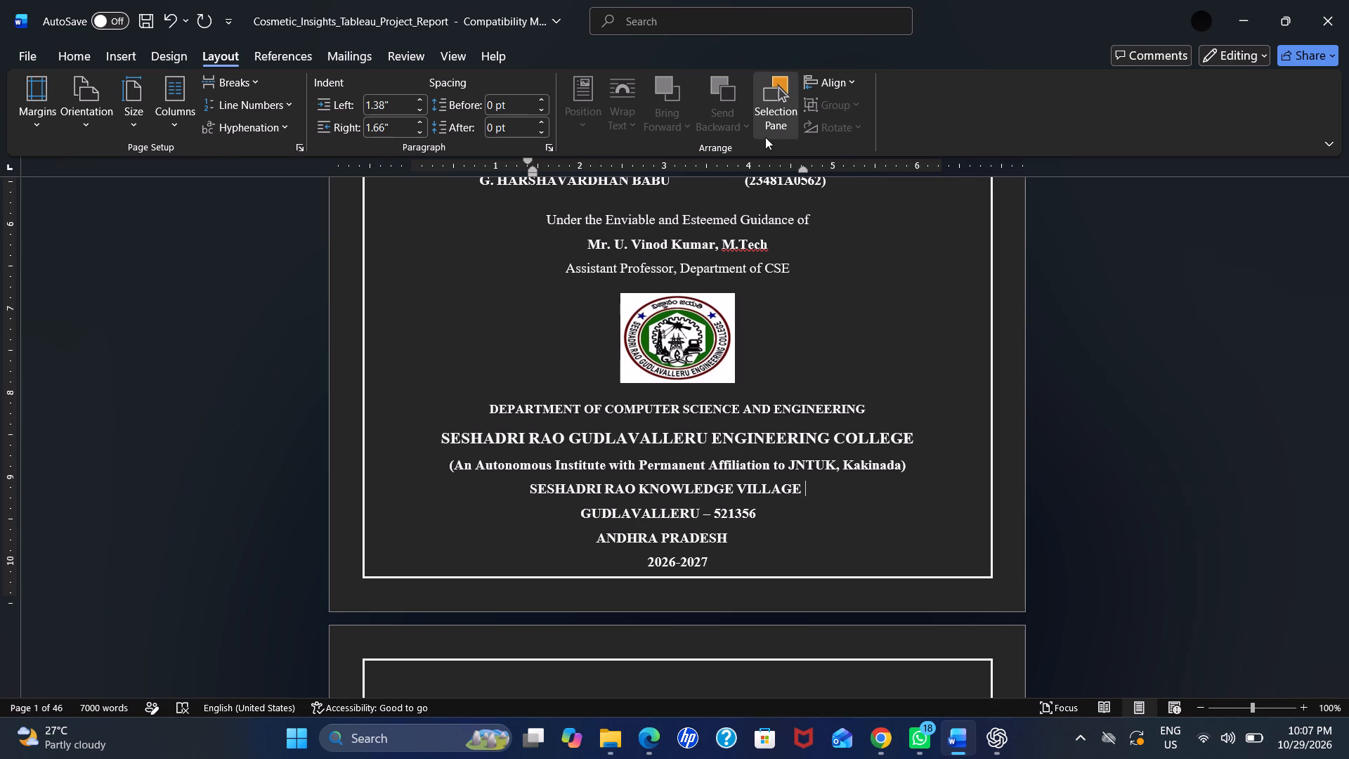
left_click_drag(804, 169, 807, 169)
left_click_drag(807, 169, 822, 165)
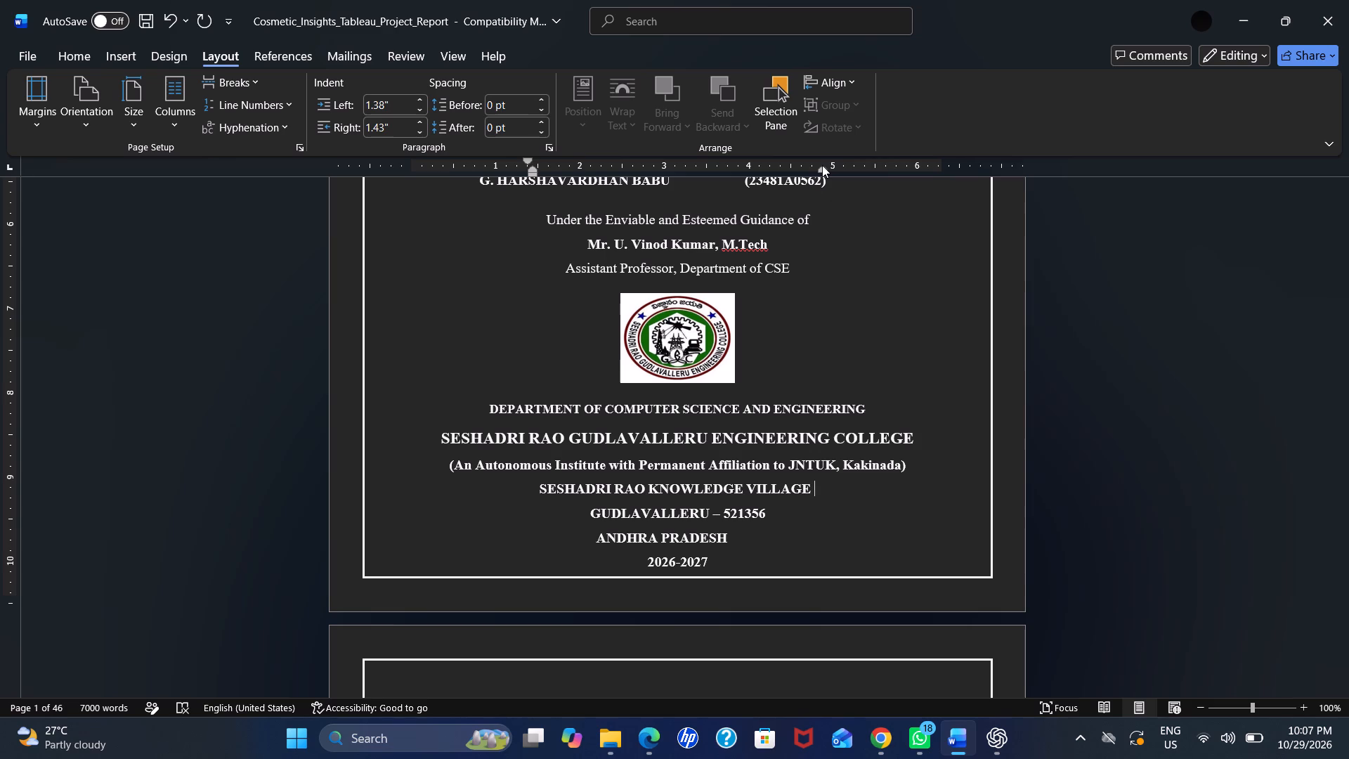
Increase the ANDHRA PRADESH line's left indent to 2.31", with its first line slightly further in, to centre it beneath GUDLAVALLERU – 521356.
left_click(598, 536)
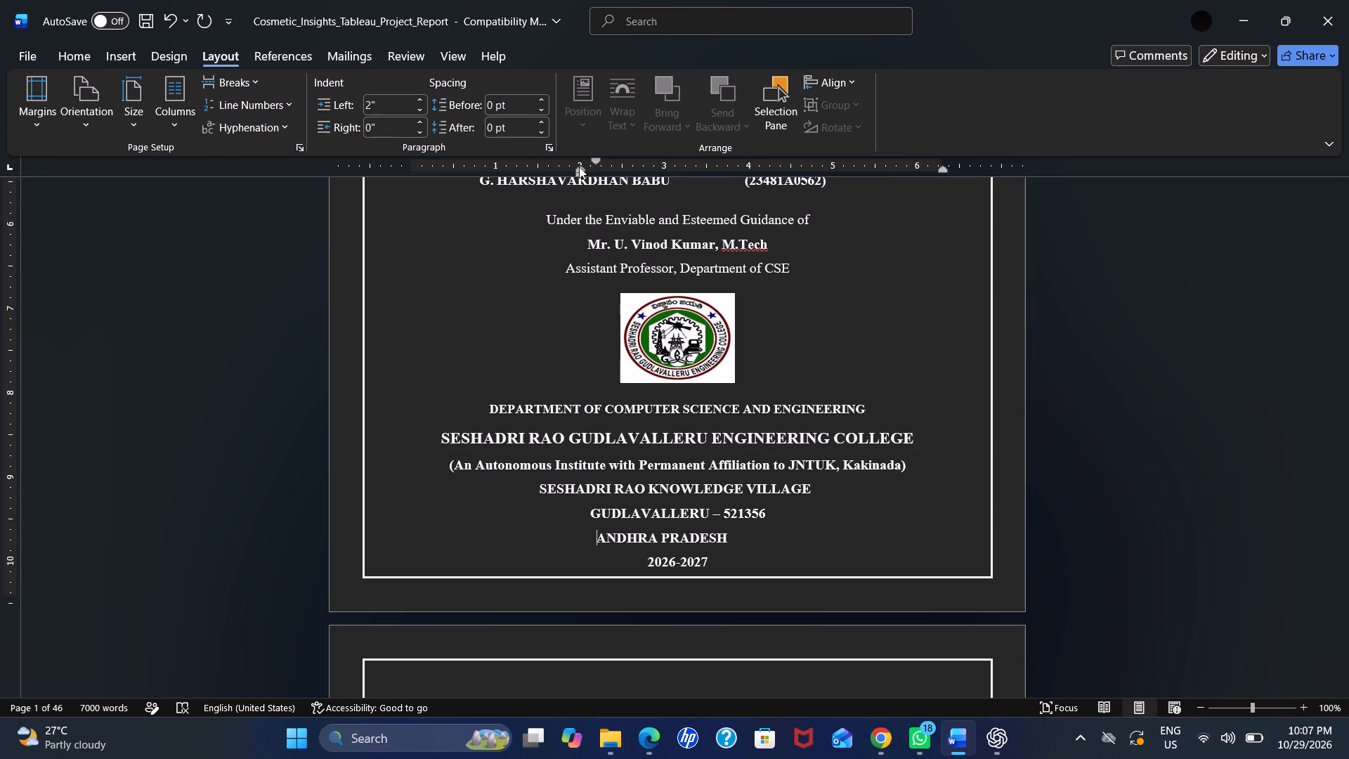
left_click_drag(578, 167, 607, 165)
left_click_drag(607, 165, 608, 165)
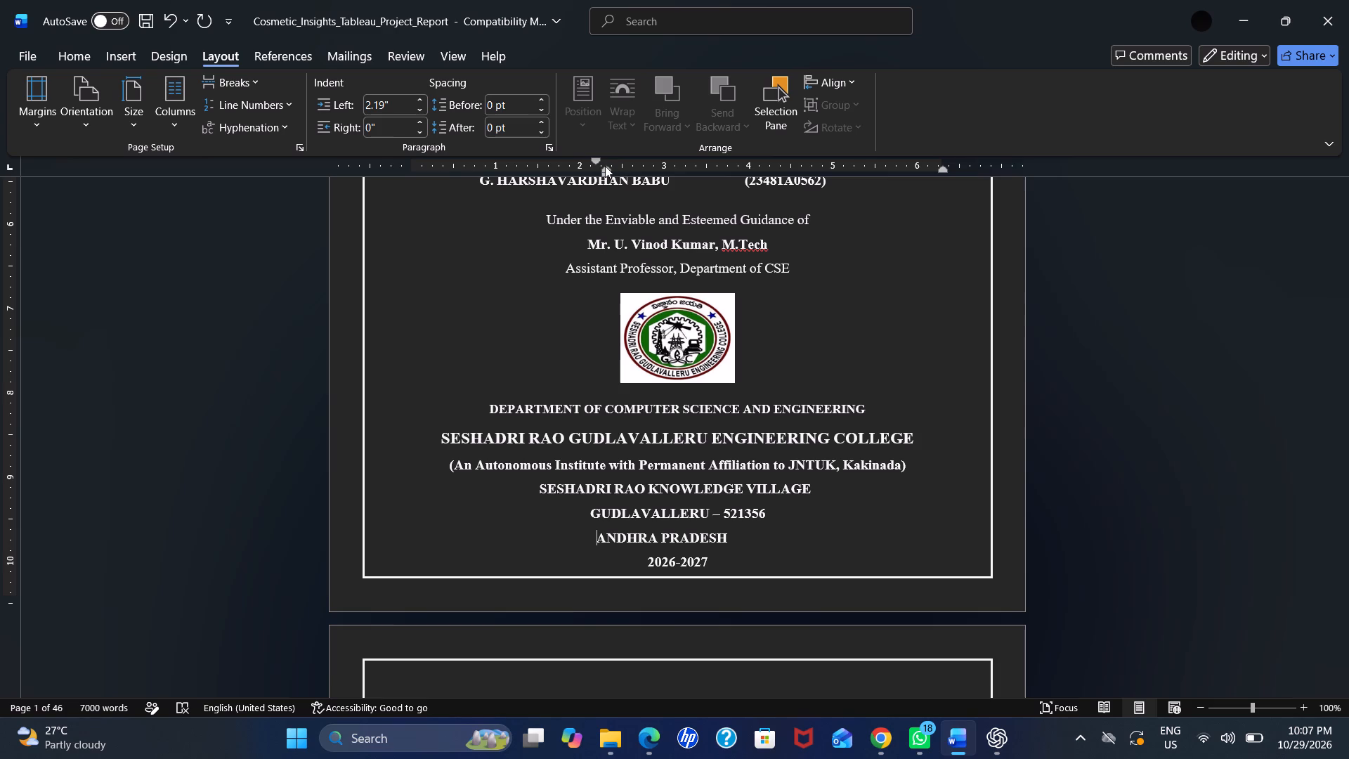
left_click_drag(598, 156, 604, 156)
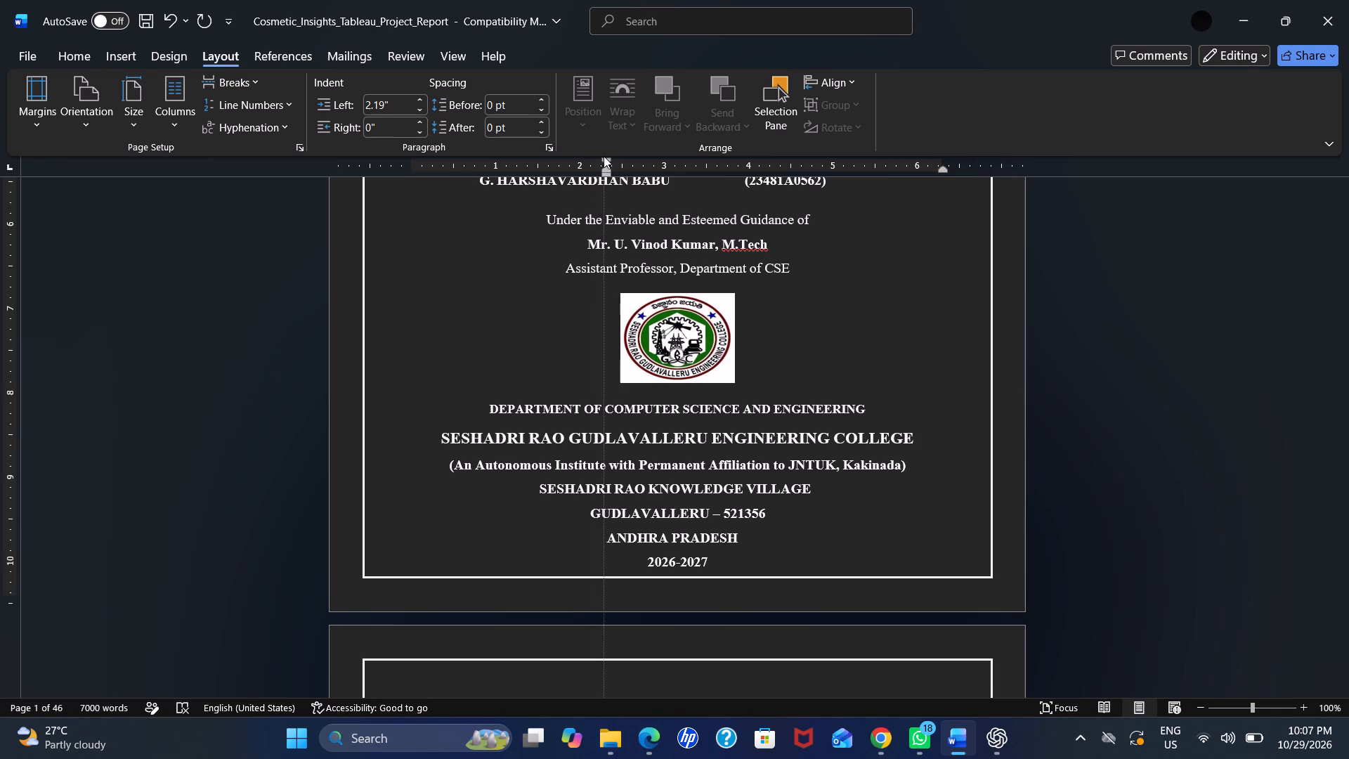
left_click_drag(604, 156, 611, 153)
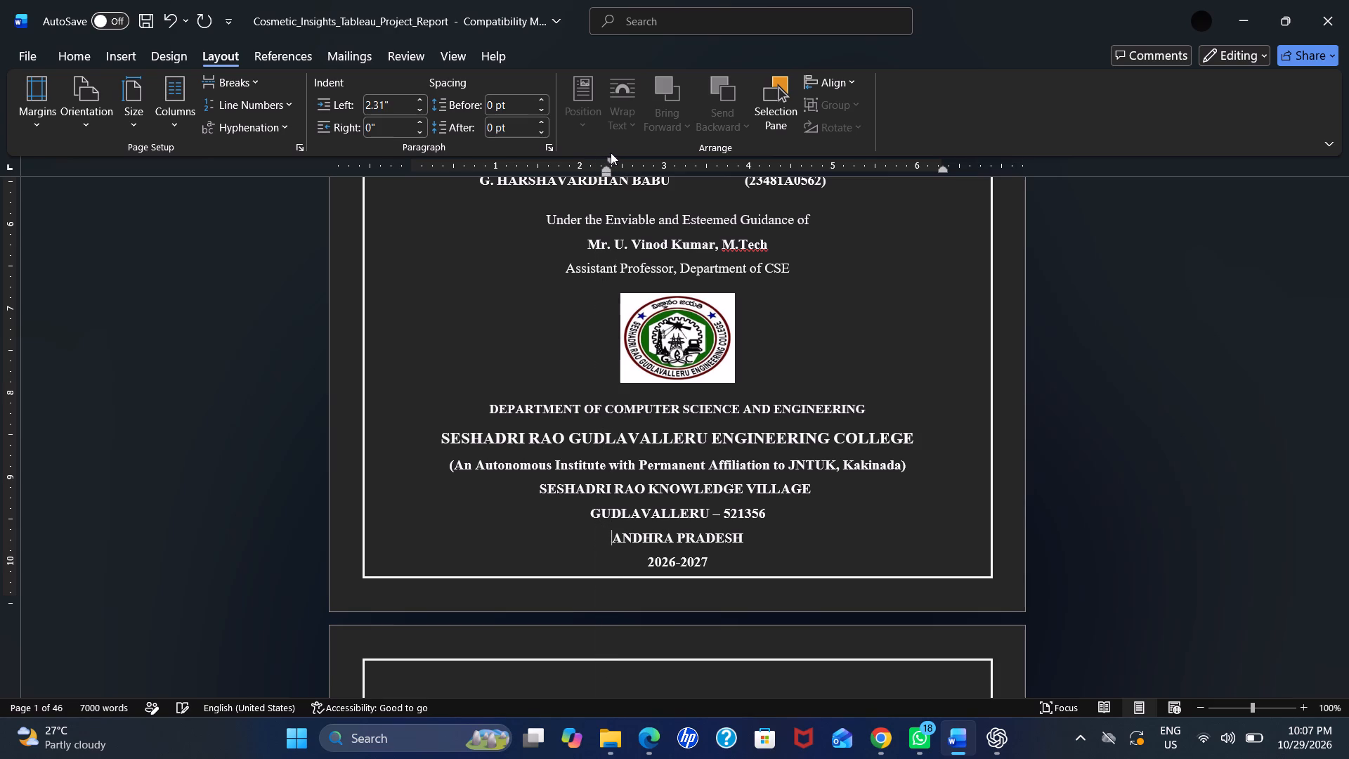
left_click(819, 517)
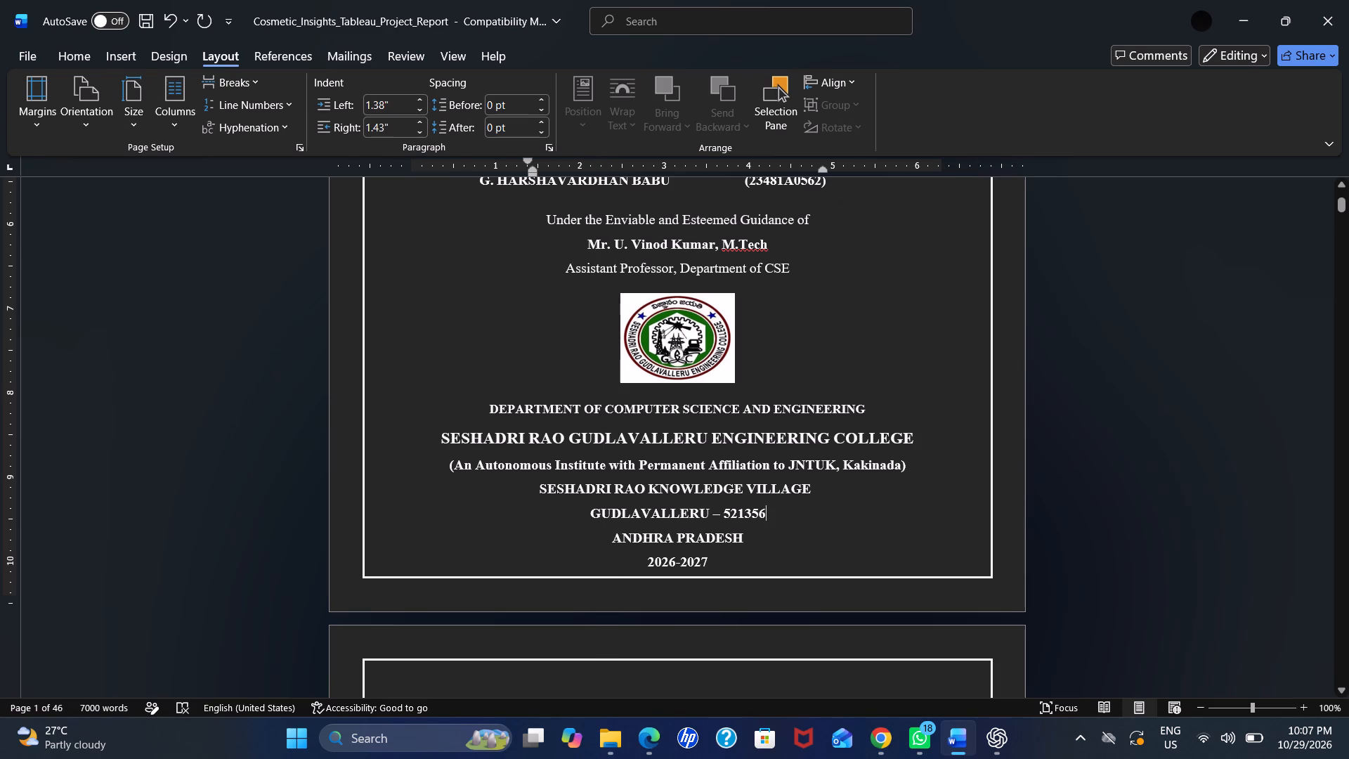
On the certificate page, set the font size of the affiliation text from "An Autonomous Institute" through "Kakinada)" to 12.
scroll(819, 517, "down", 4)
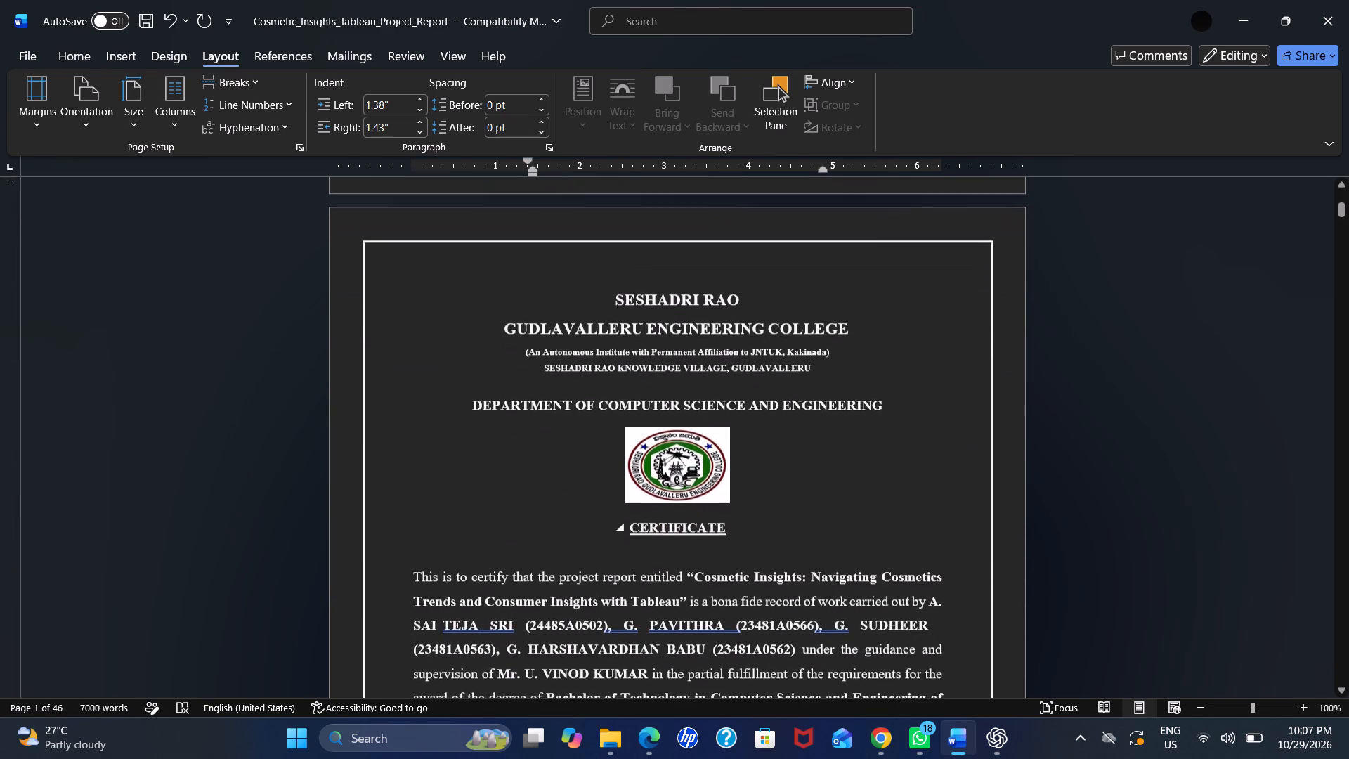
scroll(819, 517, "down", 1)
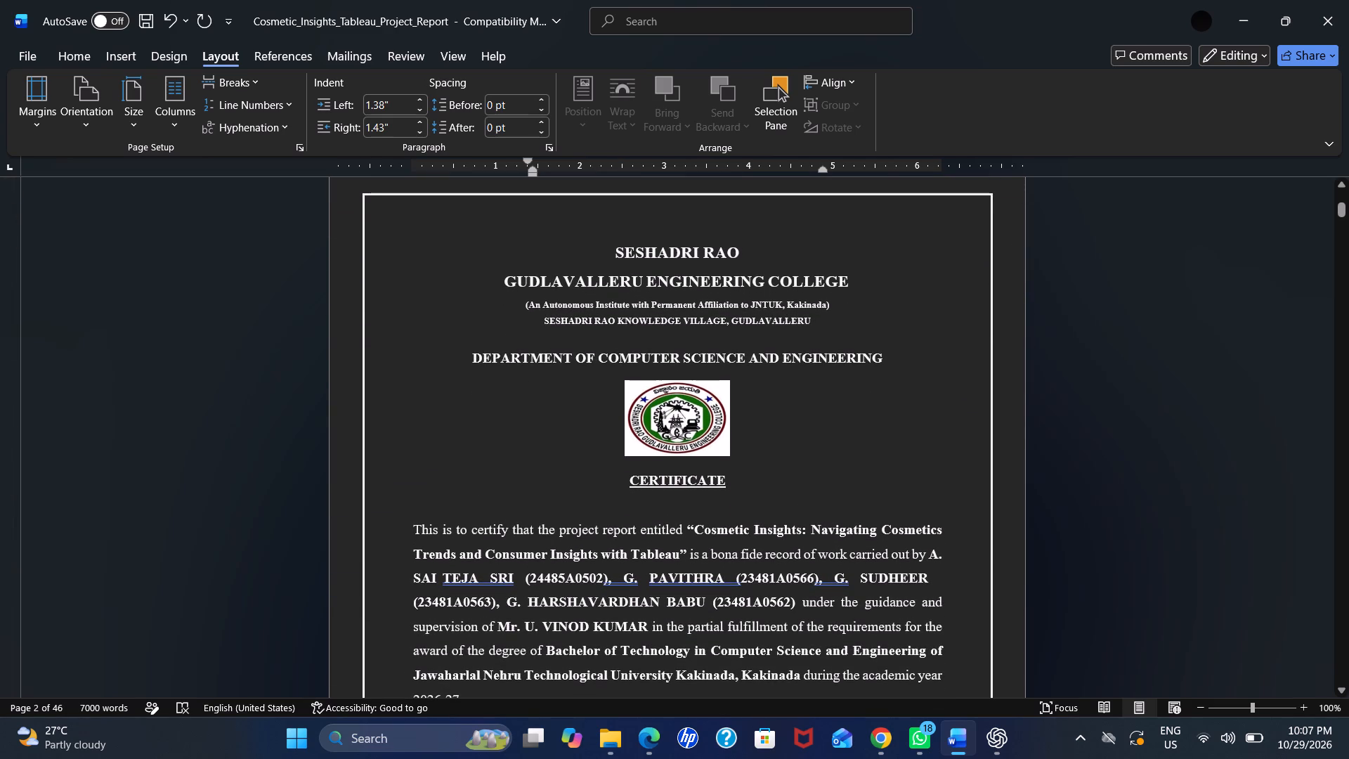
left_click_drag(527, 303, 802, 302)
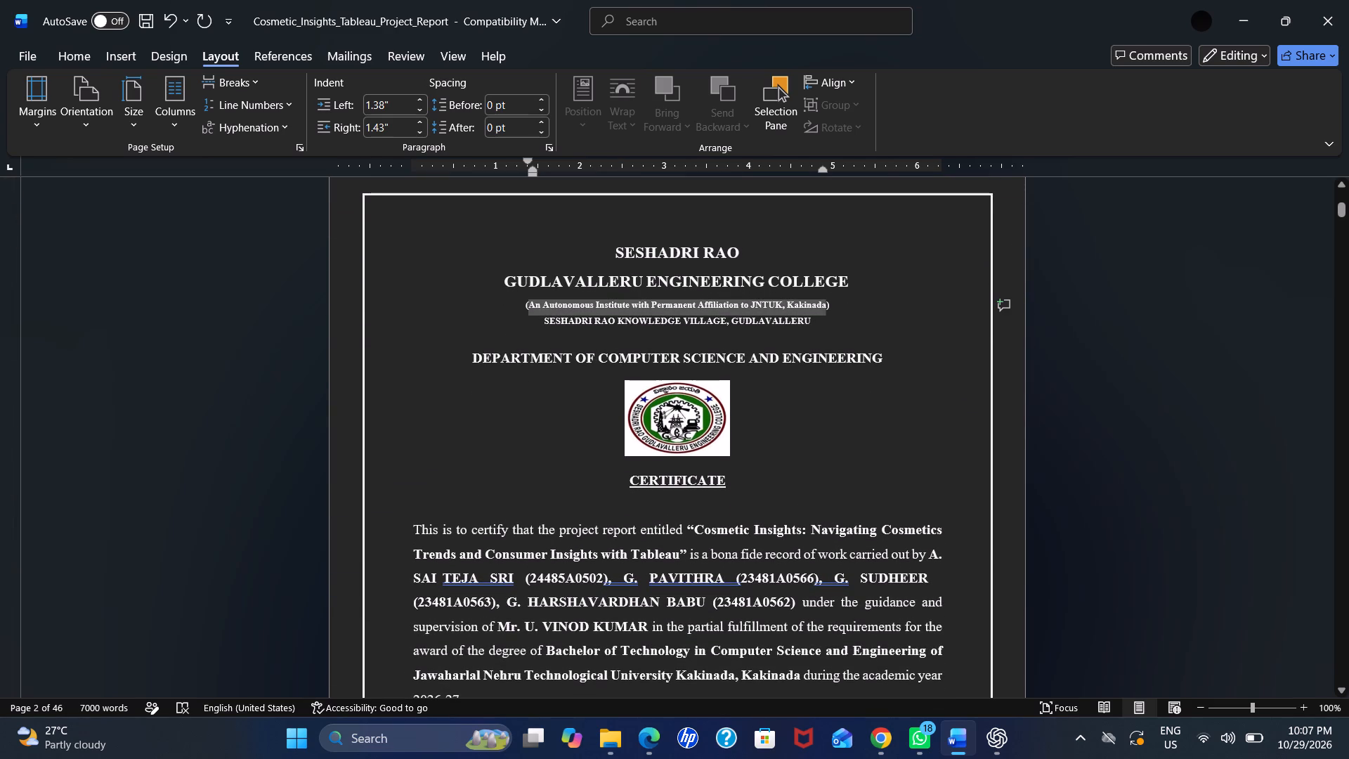
left_click_drag(802, 302, 832, 297)
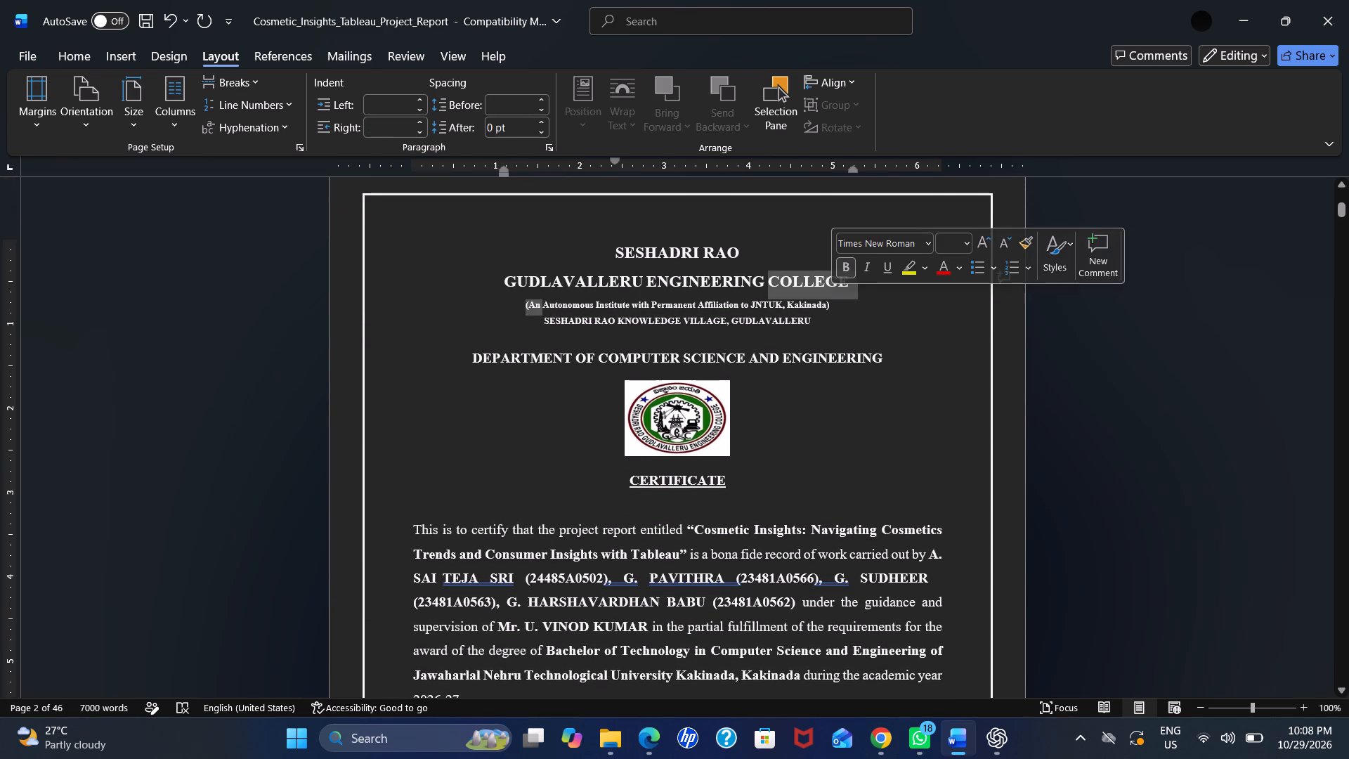
left_click(830, 309)
left_click(829, 309)
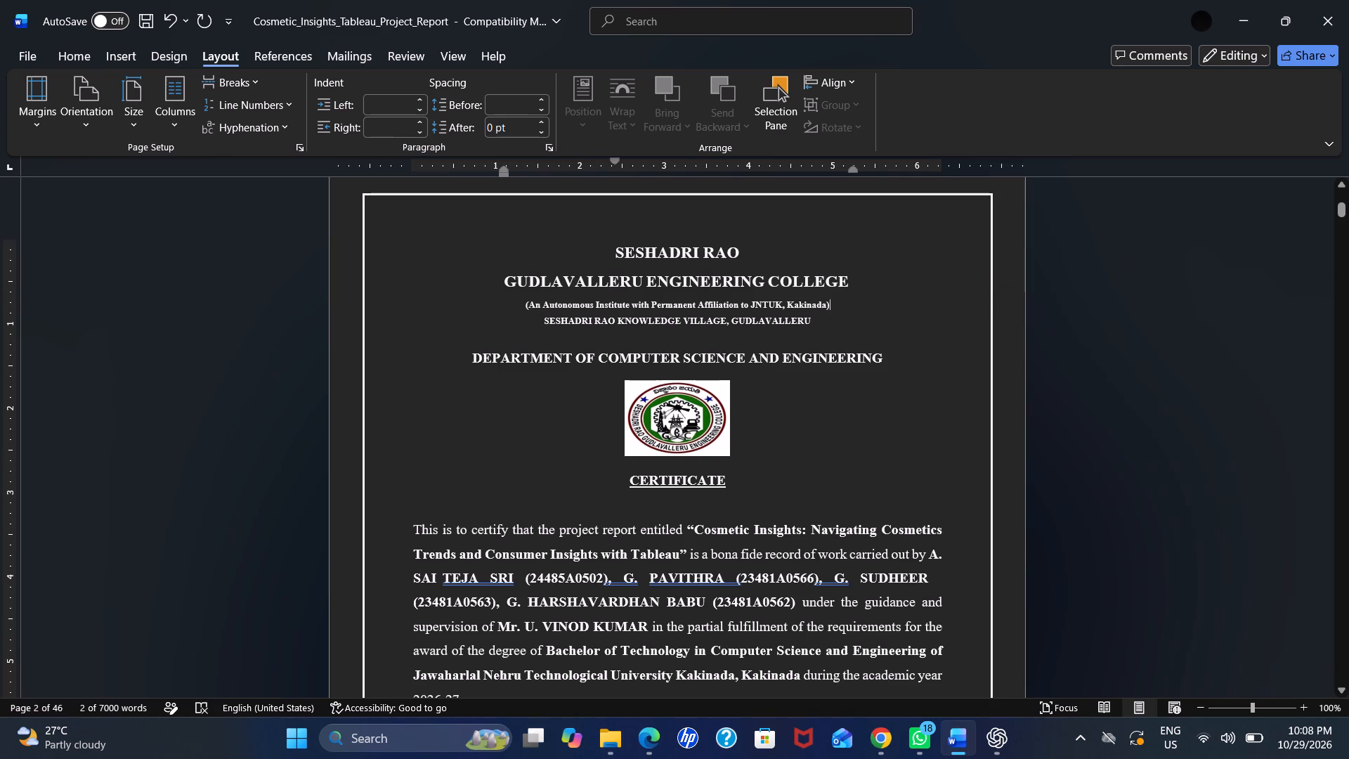
left_click_drag(829, 309, 528, 310)
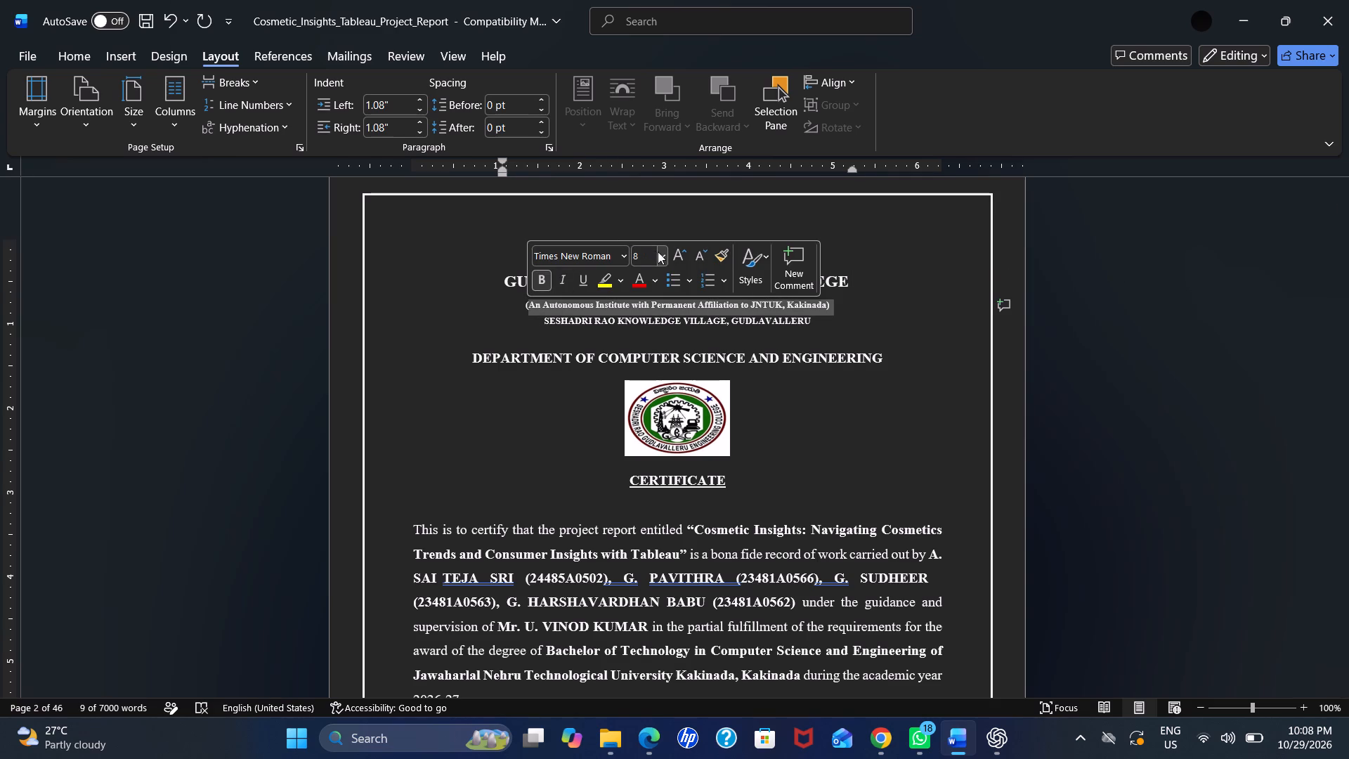
left_click(663, 252)
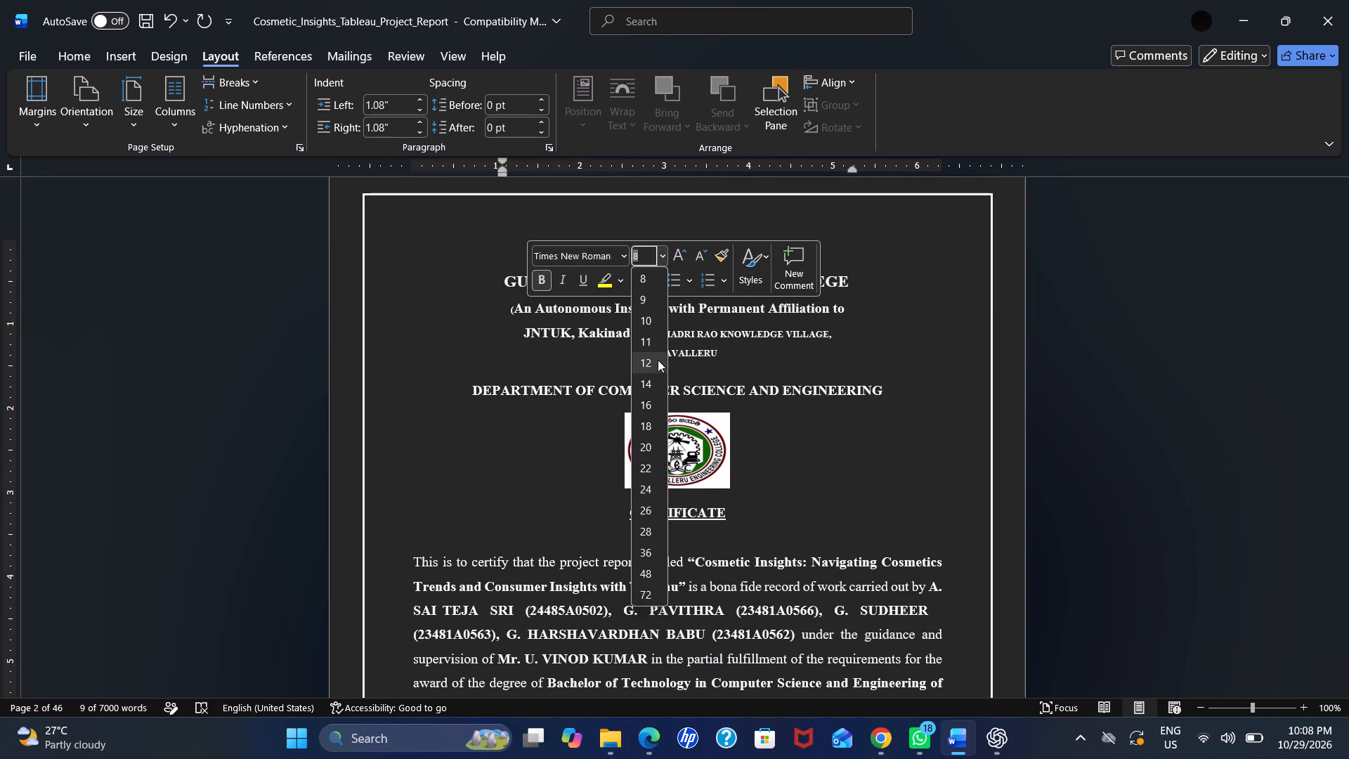
left_click(658, 360)
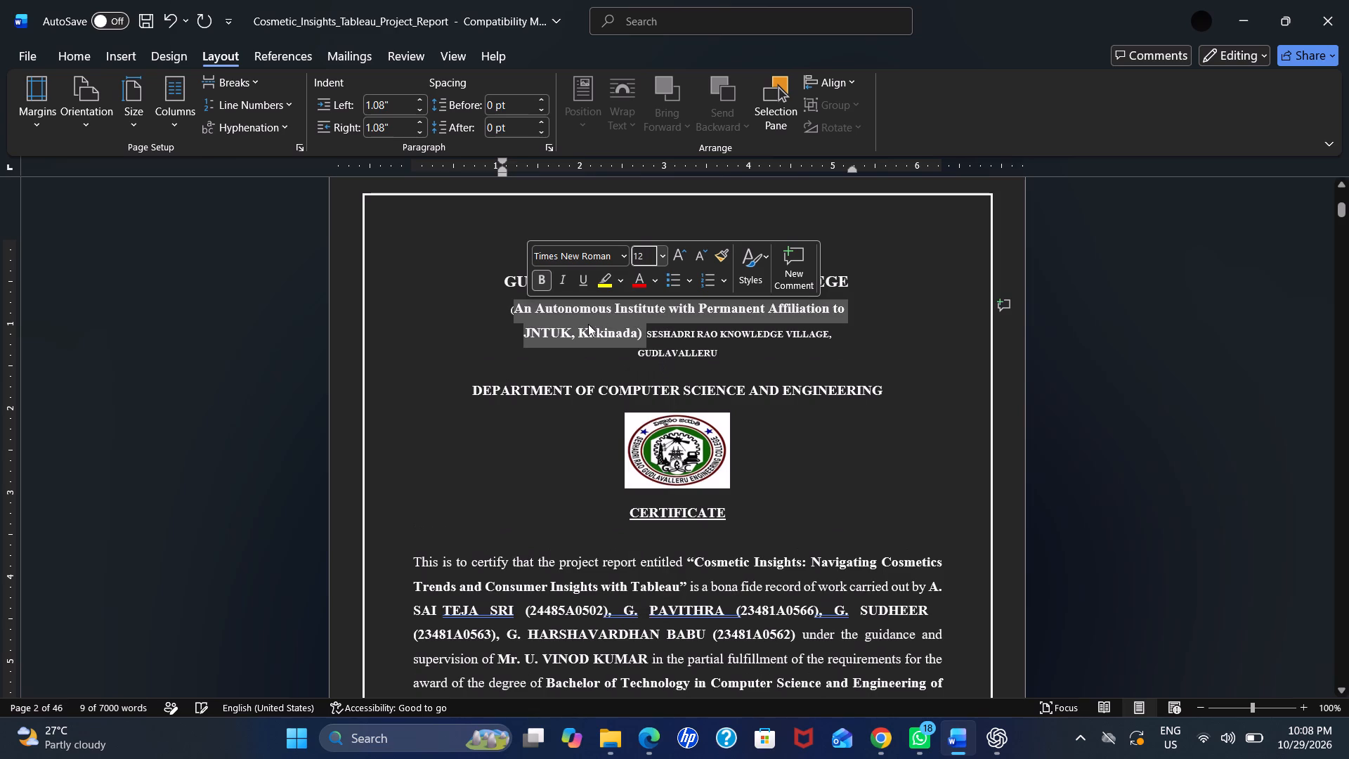
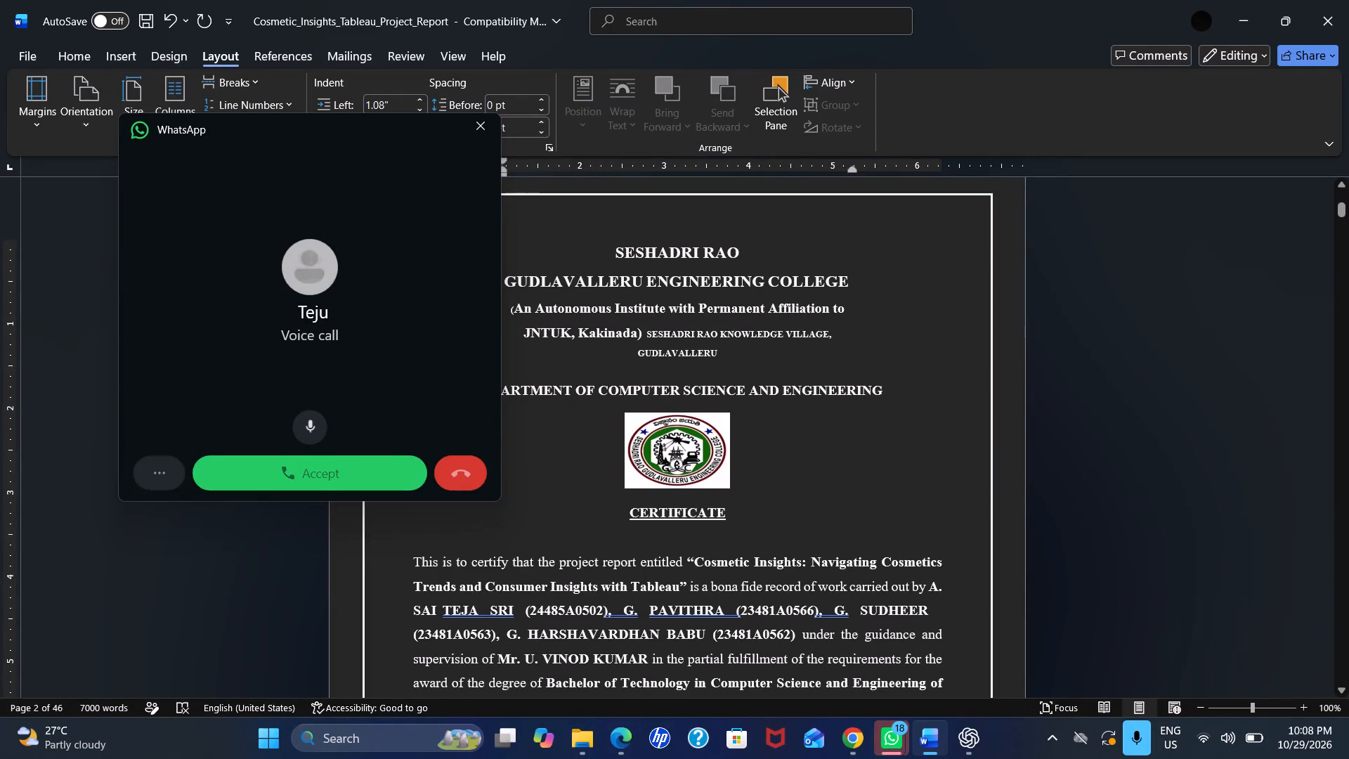
Set the font size of the certificate page's text from "JNTUK, Kakinada)" through "GUDLAVALLERU" to 12.
left_click_drag(646, 332, 708, 353)
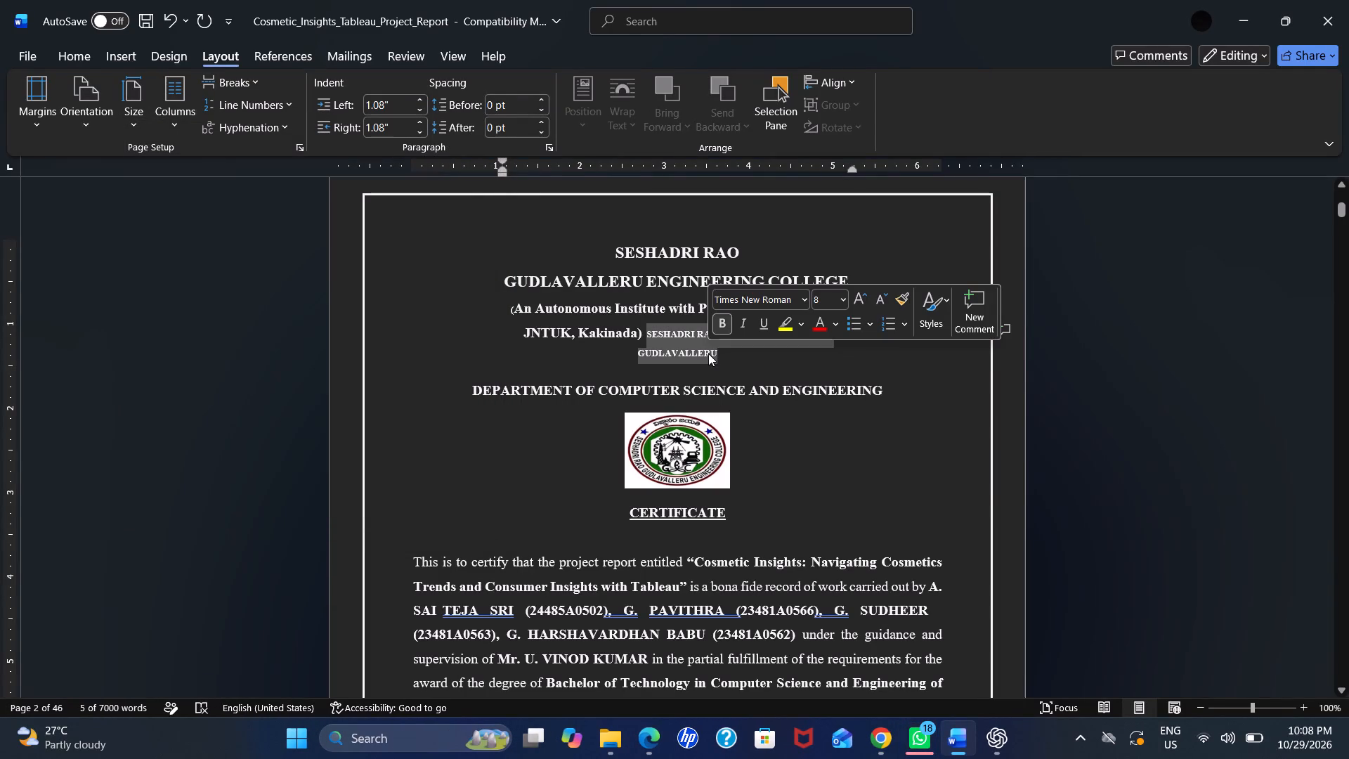
left_click(790, 364)
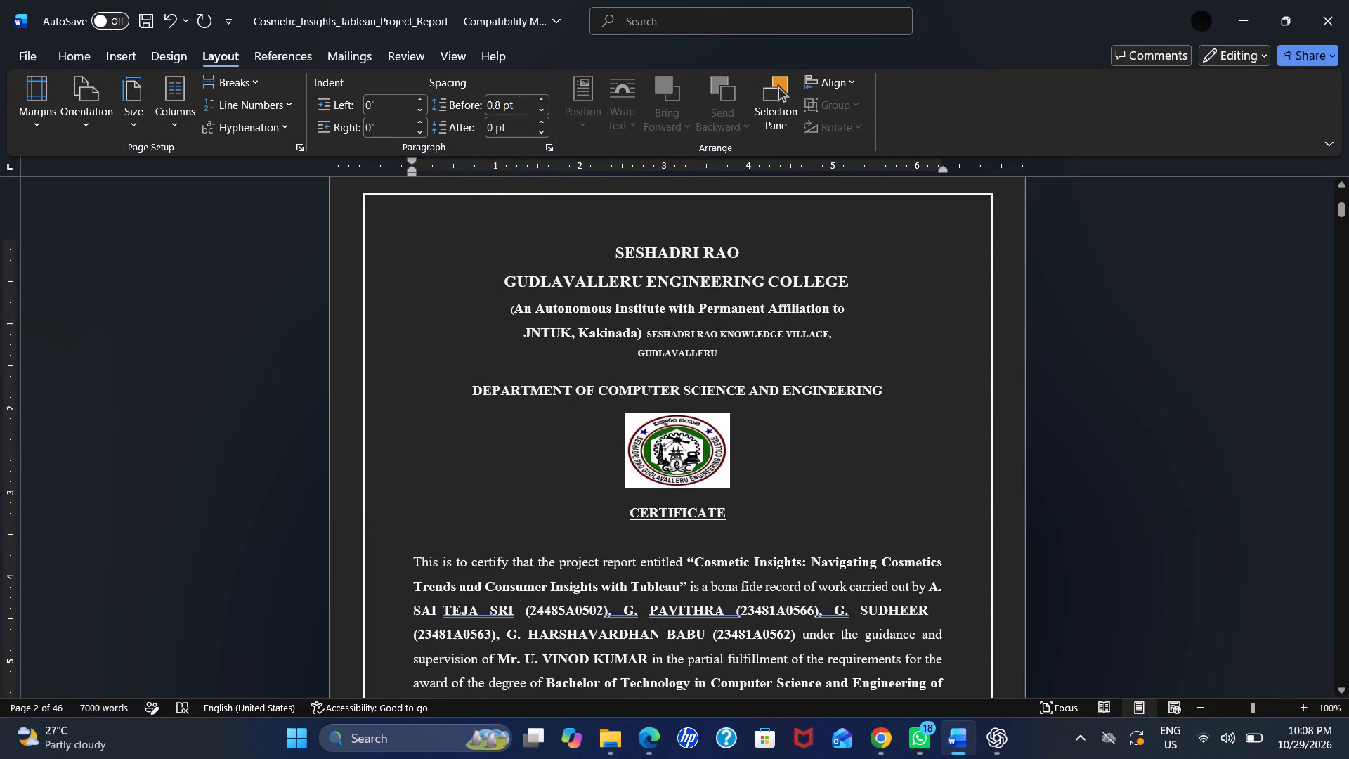
left_click_drag(521, 327, 710, 351)
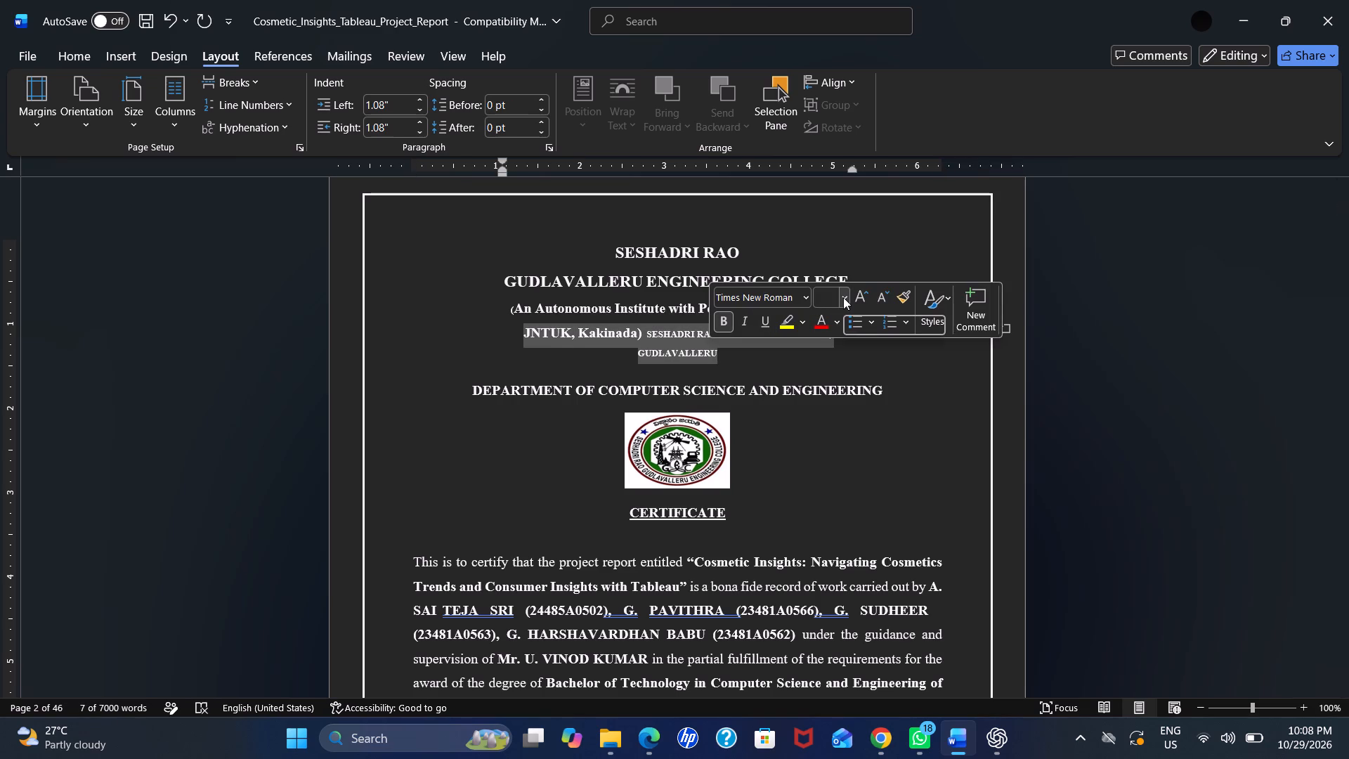
left_click(843, 297)
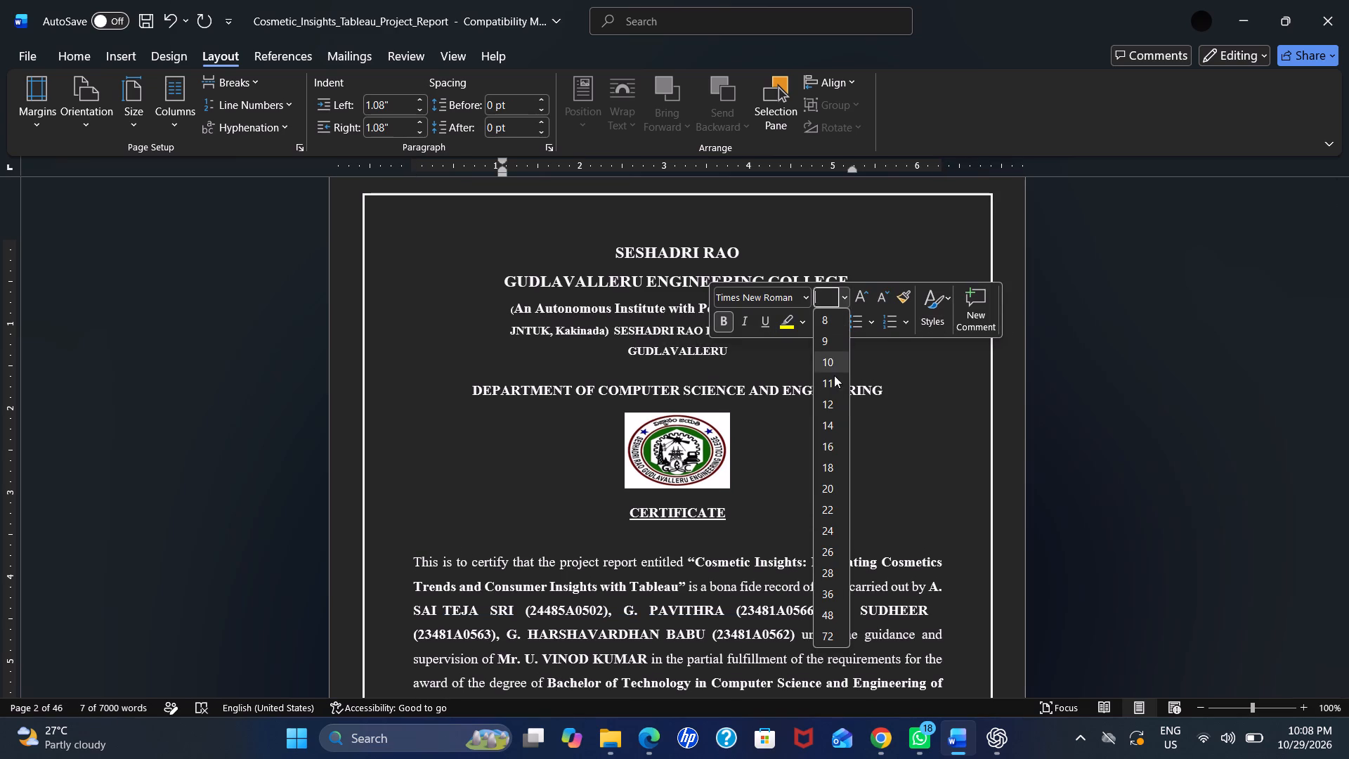
left_click(828, 396)
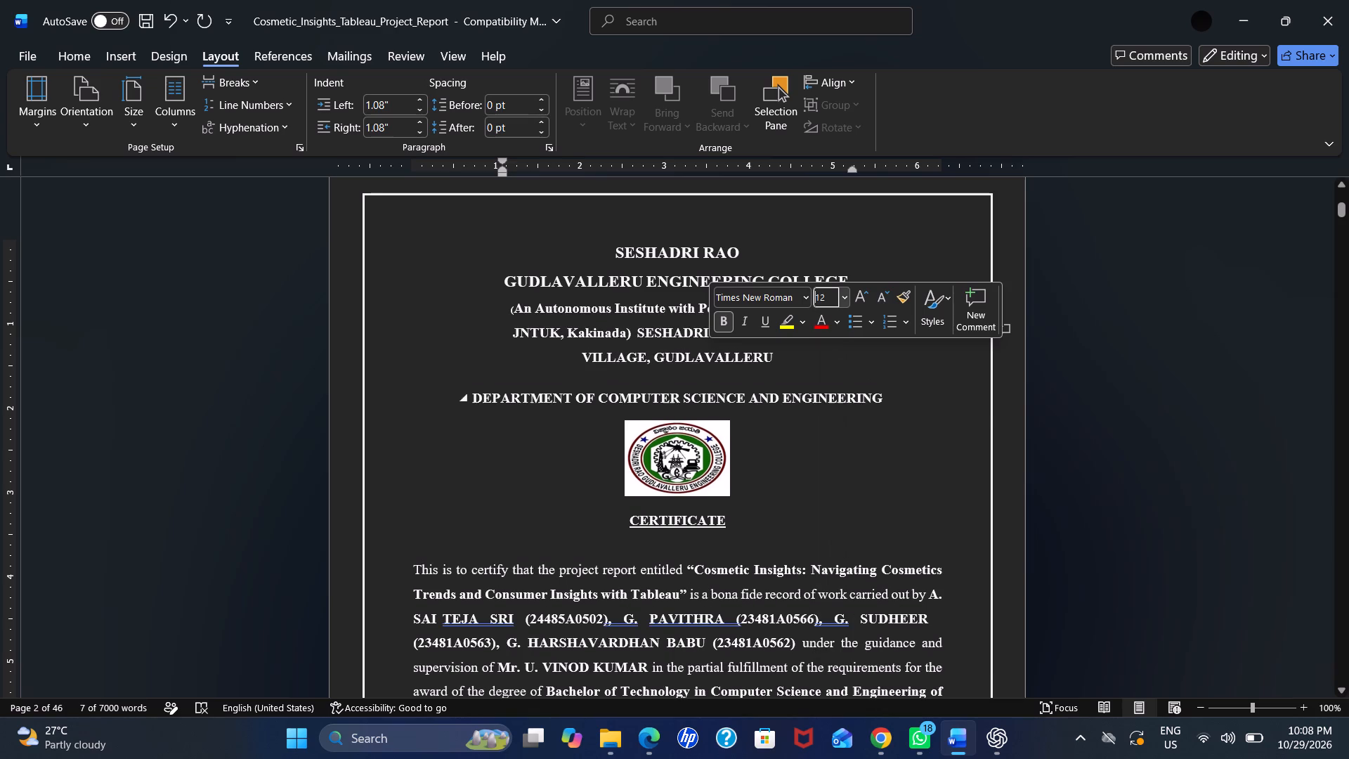
left_click(842, 377)
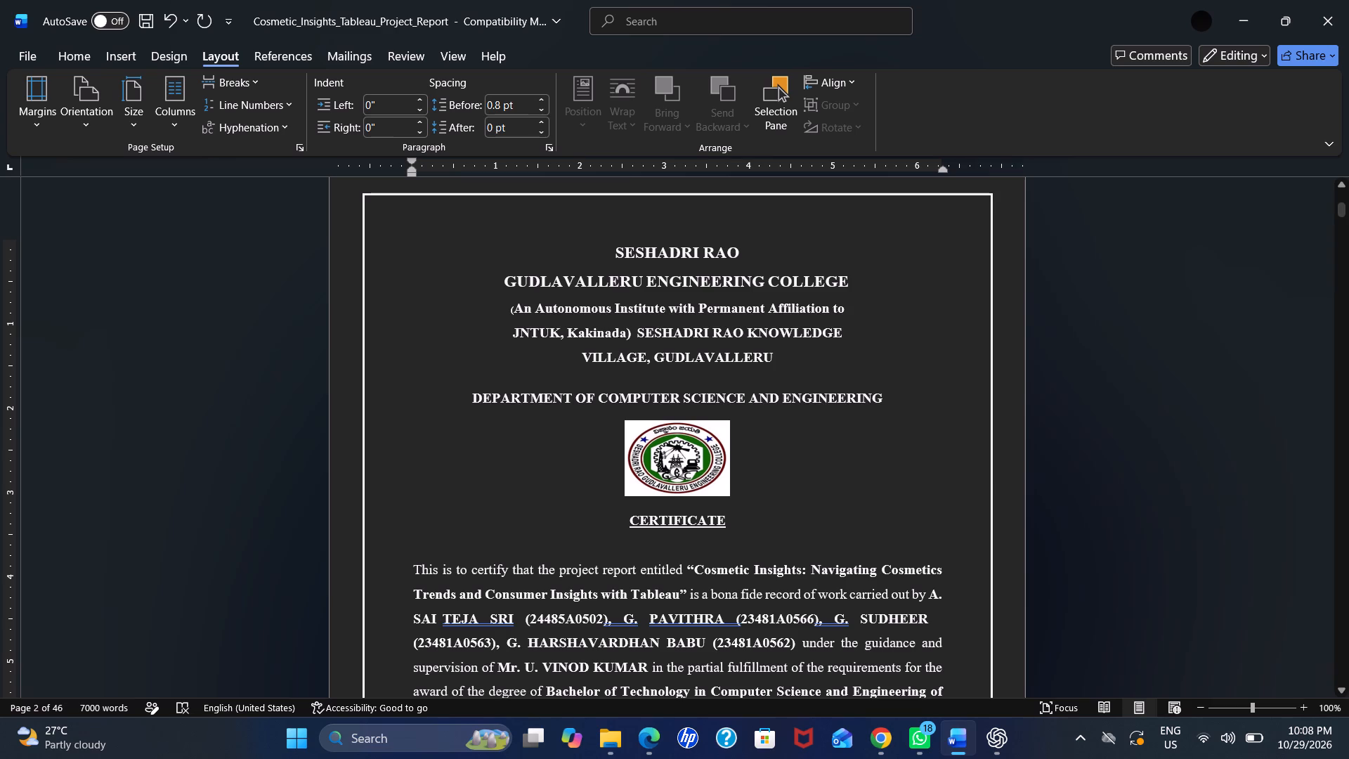
Fit the certificate's college name heading on one line, with first-line indent 0", hanging lines at about 1.06" and right indent 0.3".
left_click(615, 255)
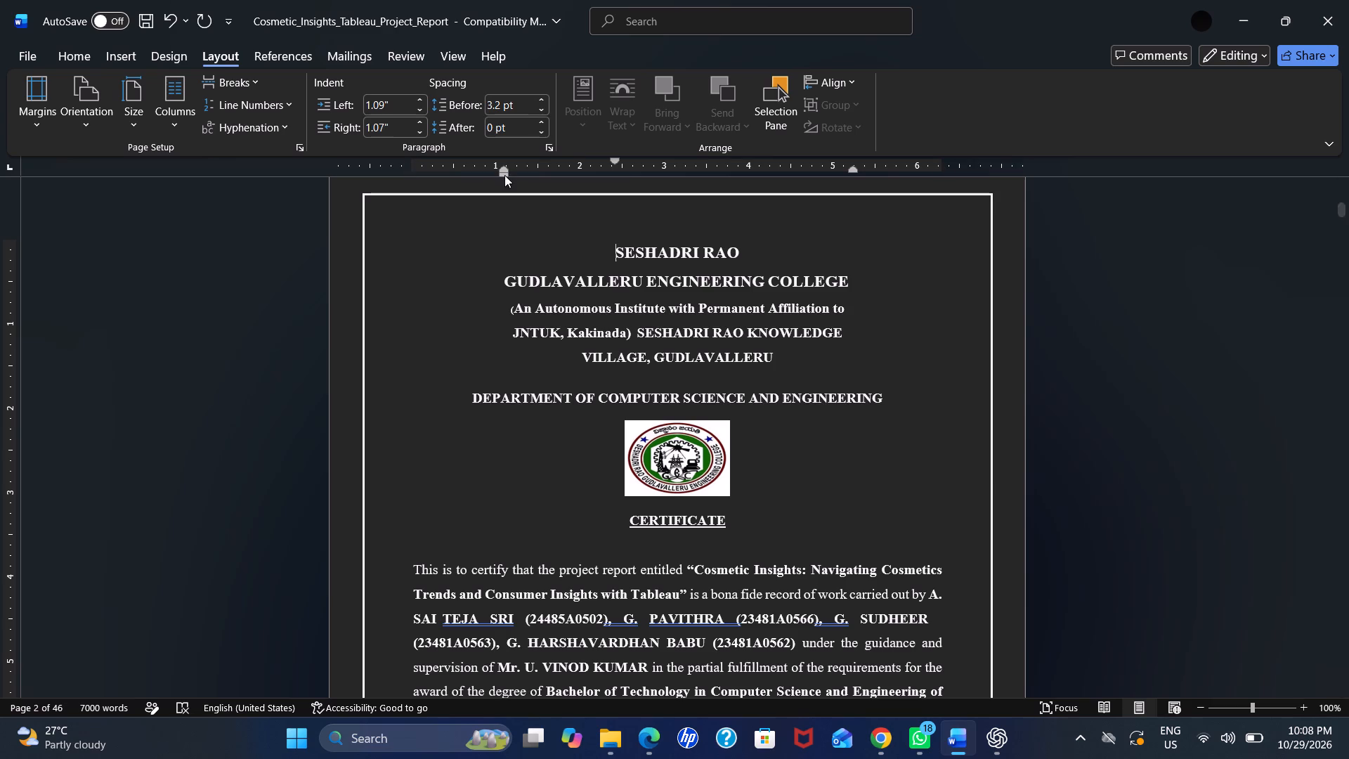
left_click_drag(503, 165, 543, 185)
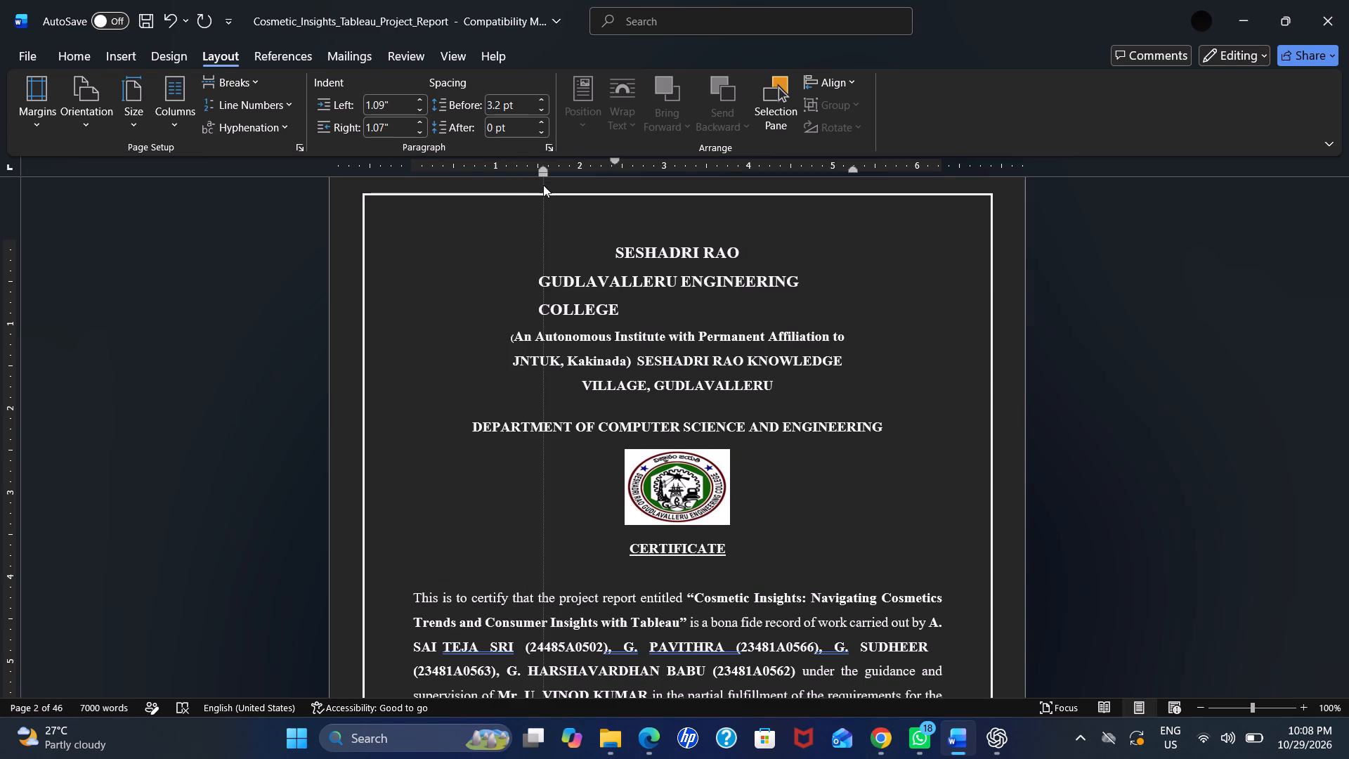
left_click_drag(543, 185, 500, 186)
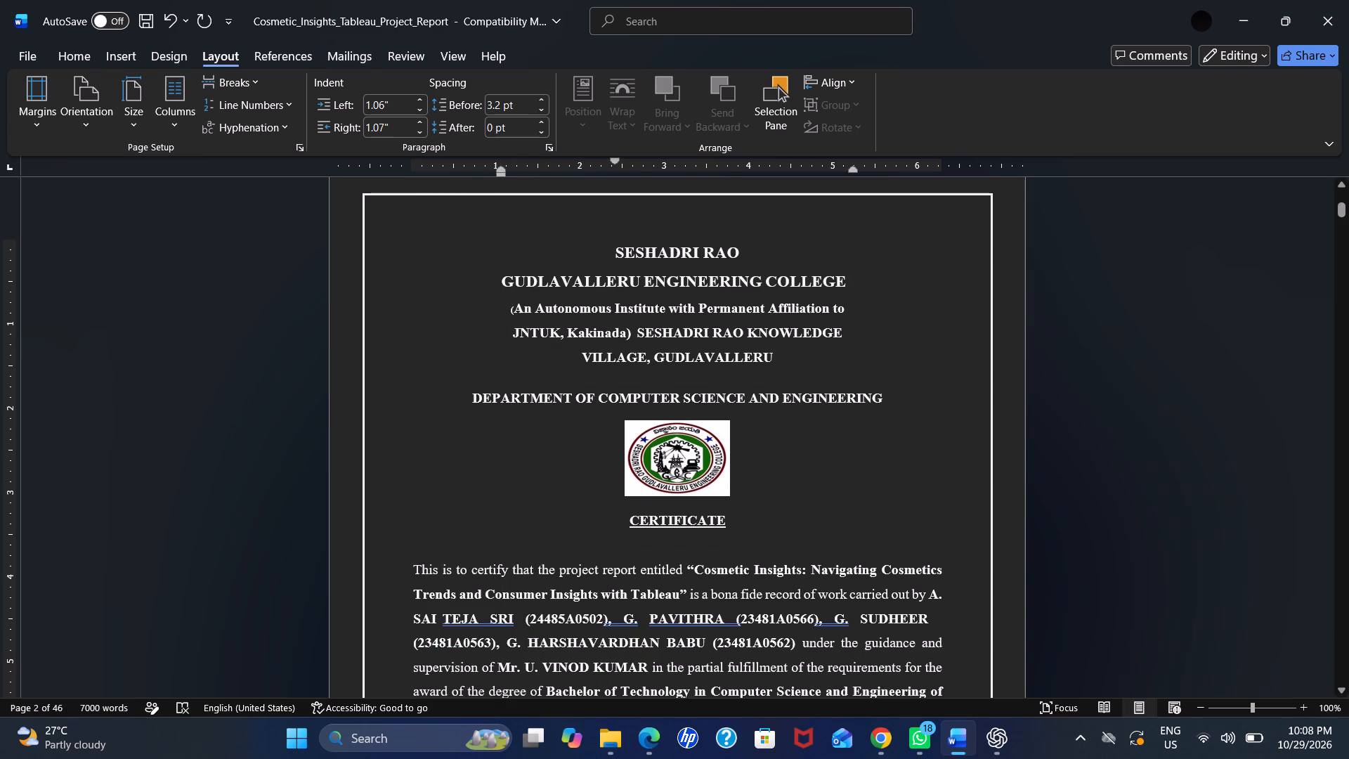
left_click(618, 251)
double_click(619, 253)
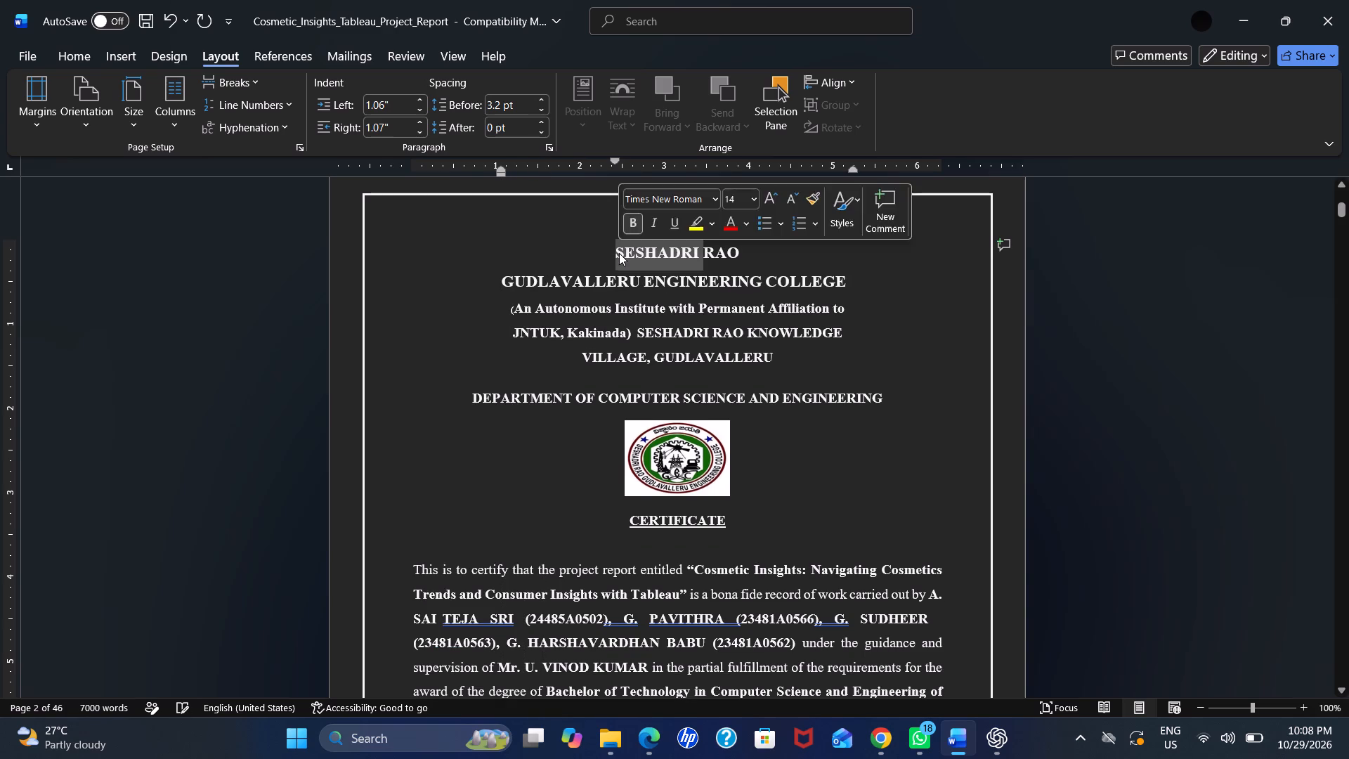
left_click_drag(614, 158, 608, 159)
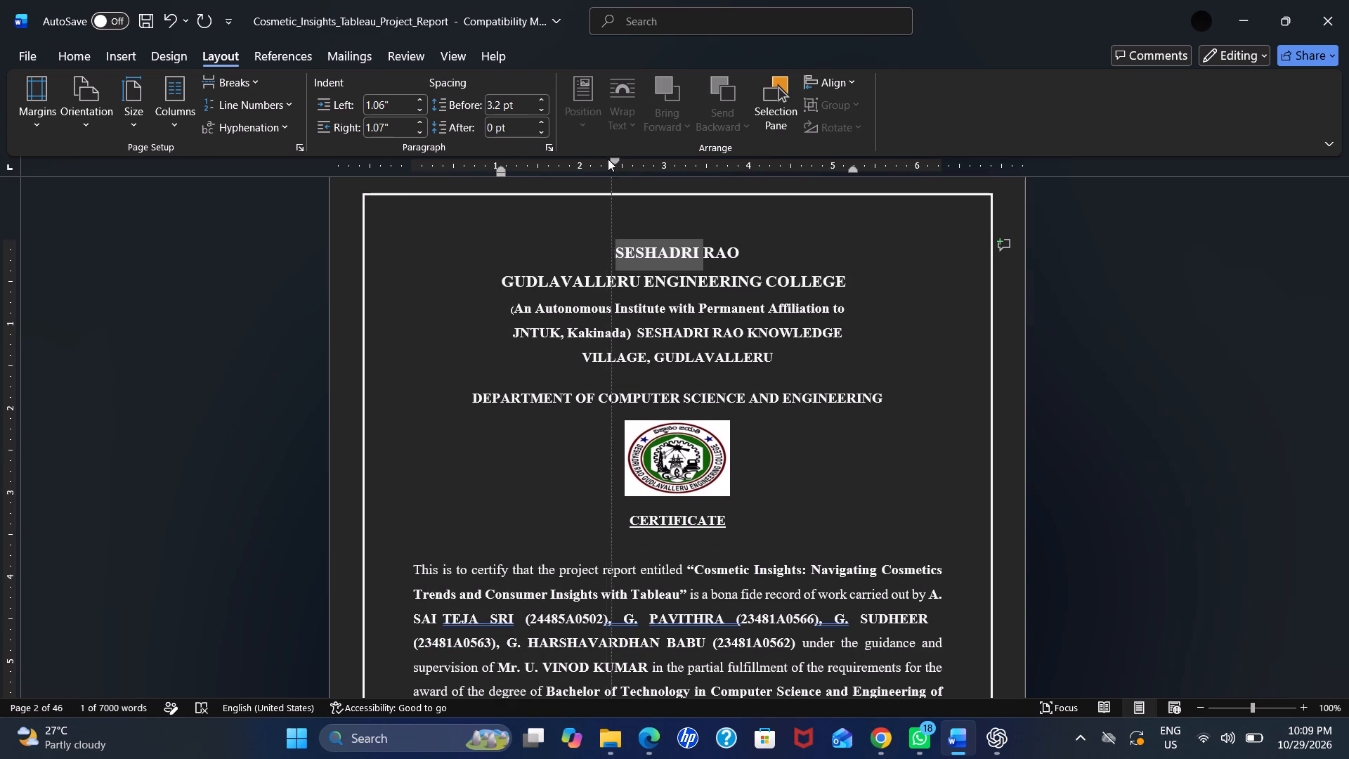
left_click_drag(608, 159, 468, 164)
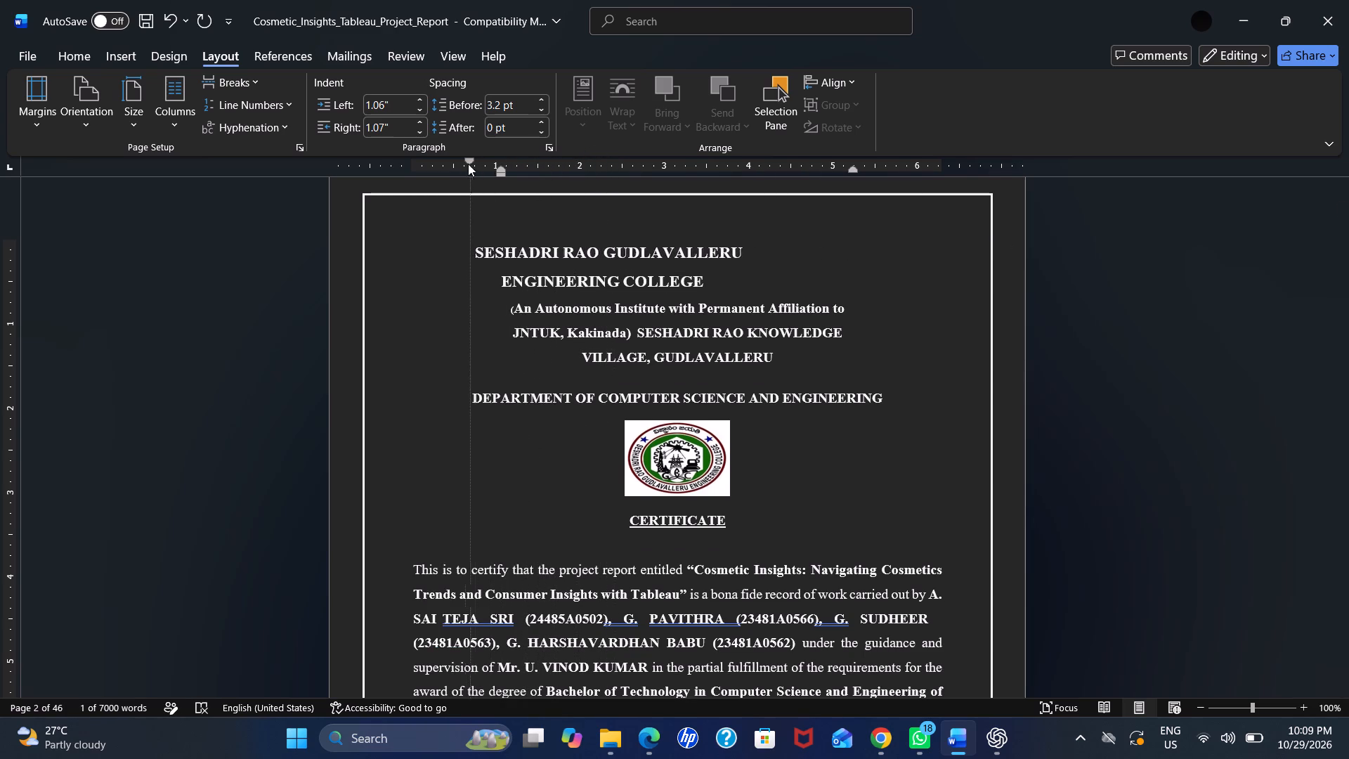
left_click_drag(468, 164, 403, 143)
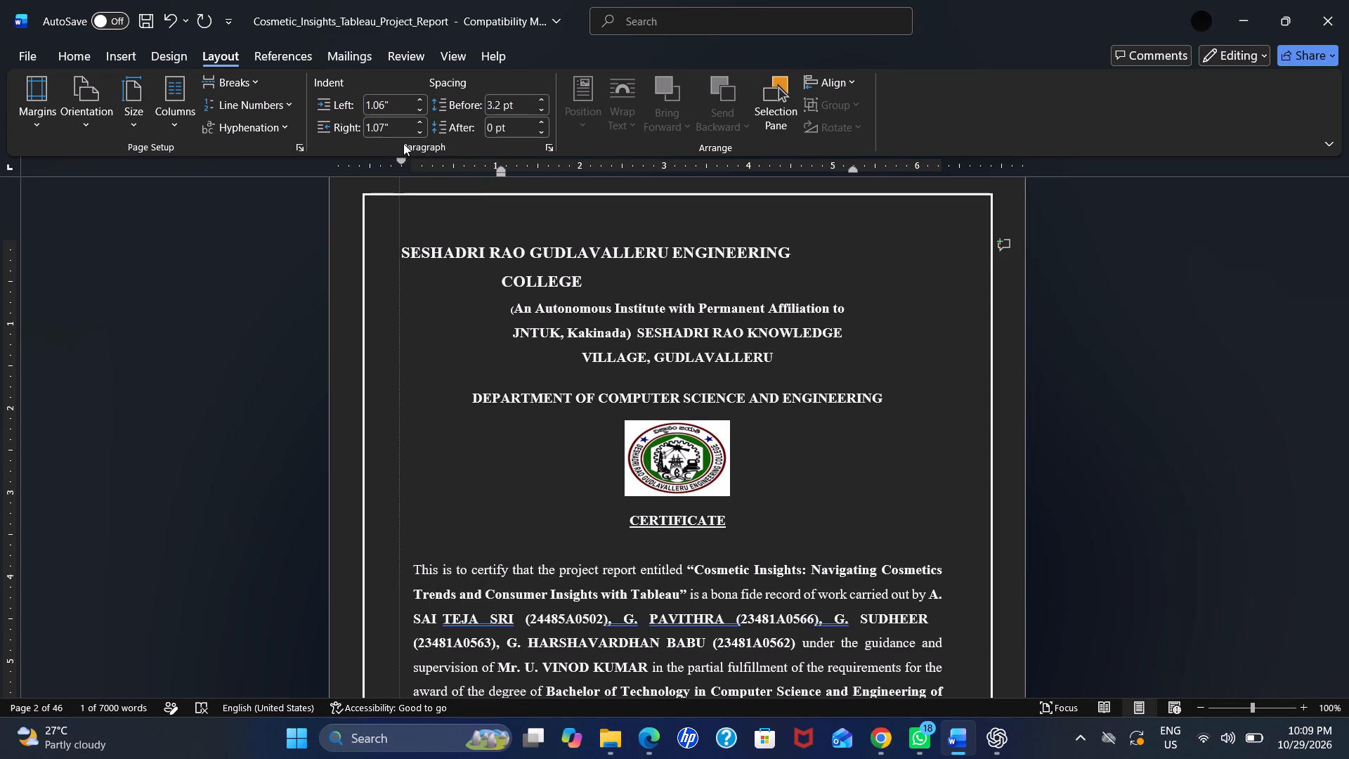
left_click_drag(403, 143, 410, 148)
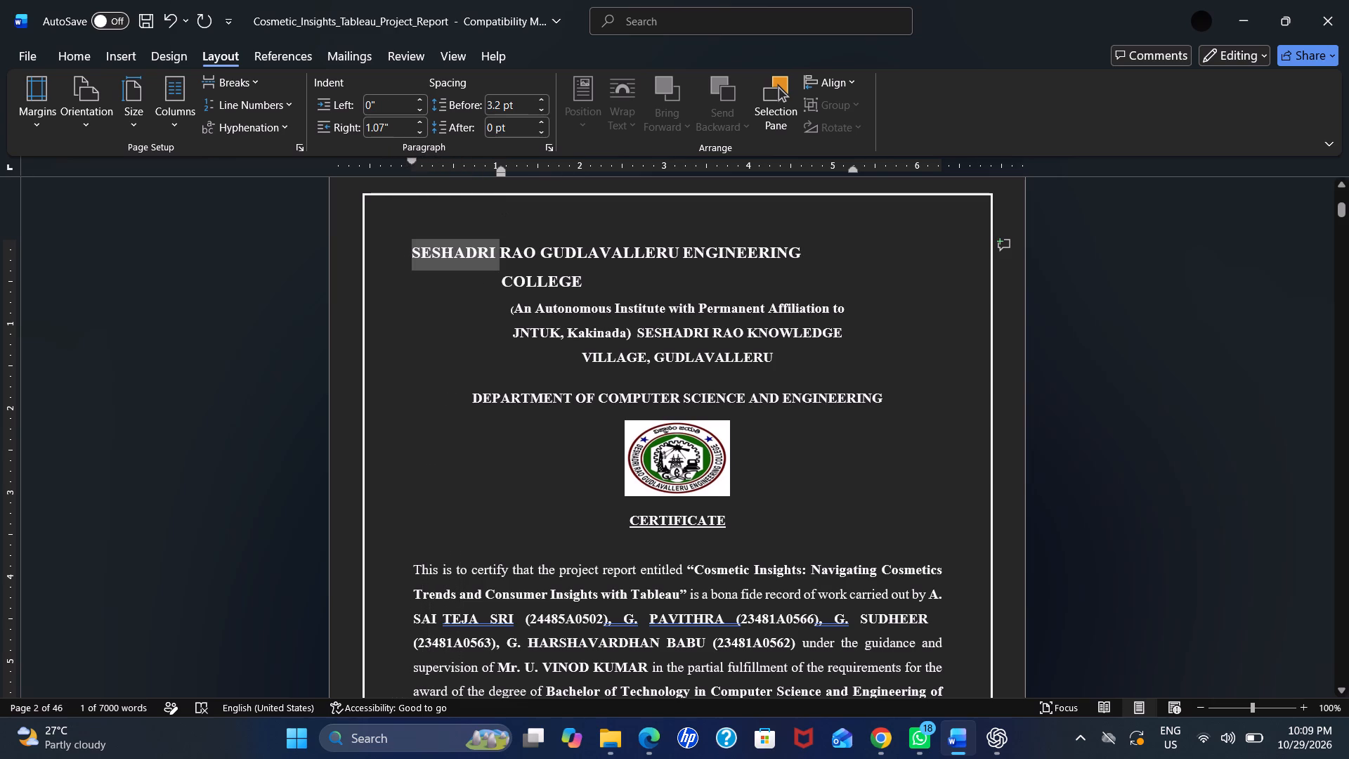
left_click(811, 255)
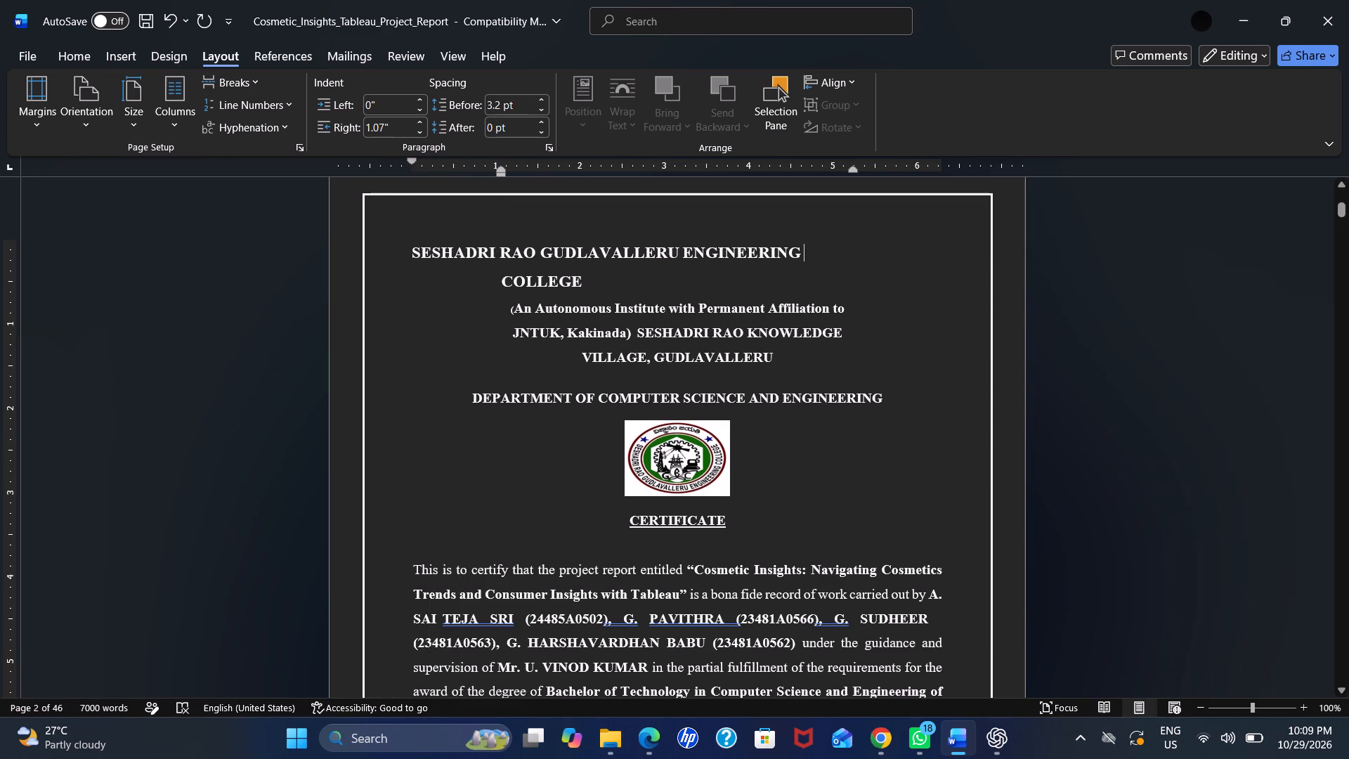
left_click_drag(855, 169, 861, 169)
left_click_drag(861, 169, 915, 158)
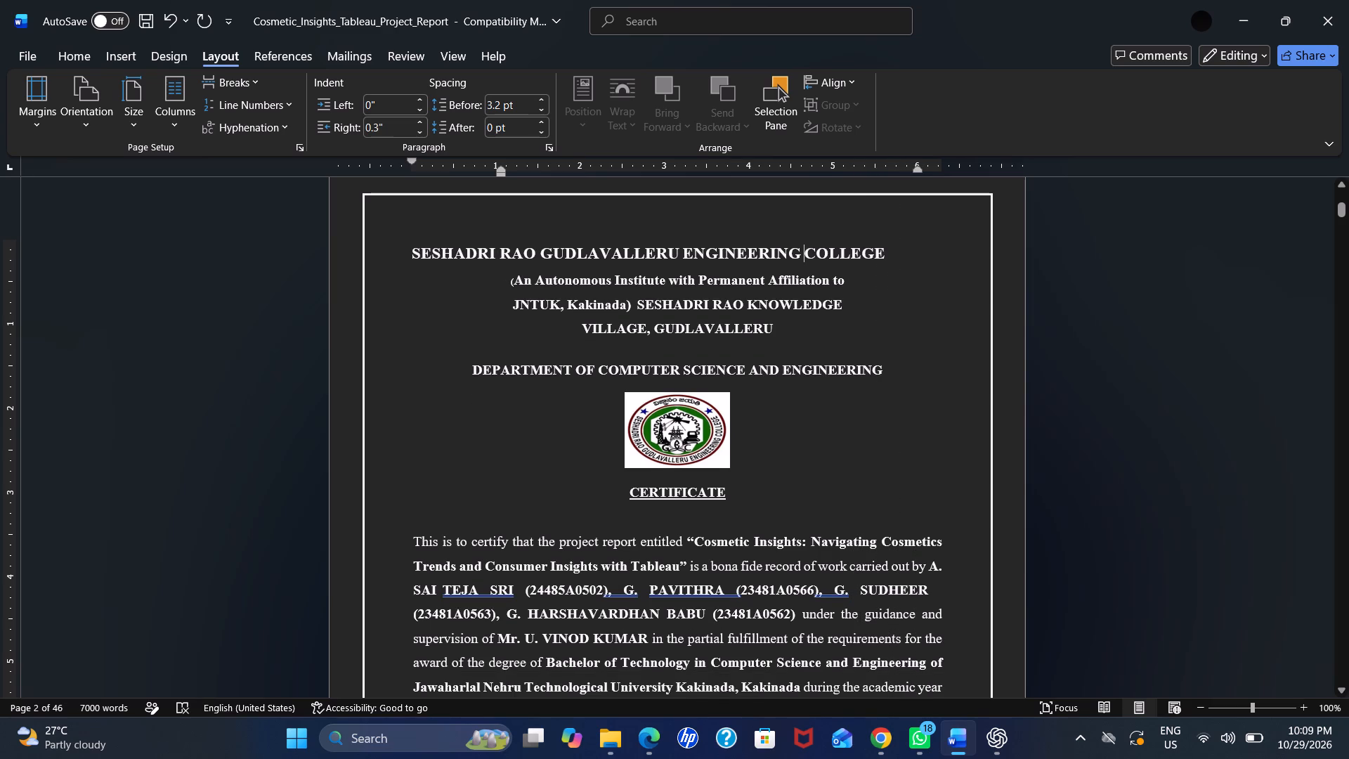
Insert six spaces before SESHADRI RAO to shift the one-line college heading toward the page centre.
left_click(408, 249)
key("space")
key("space")
key("space")
key("space")
key("space")
key("space")
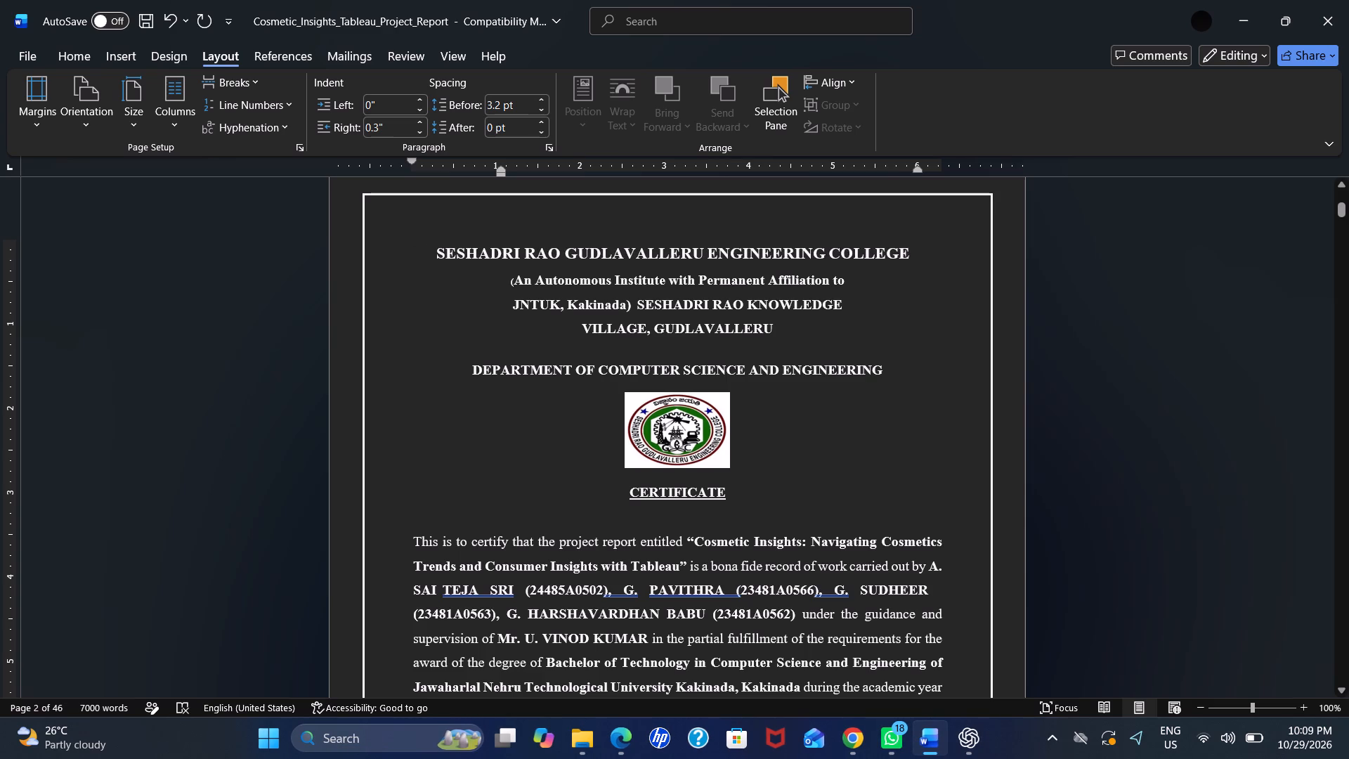
Reduce the left indent of the affiliation and address paragraph beneath the college heading to 0.19".
left_click(511, 283)
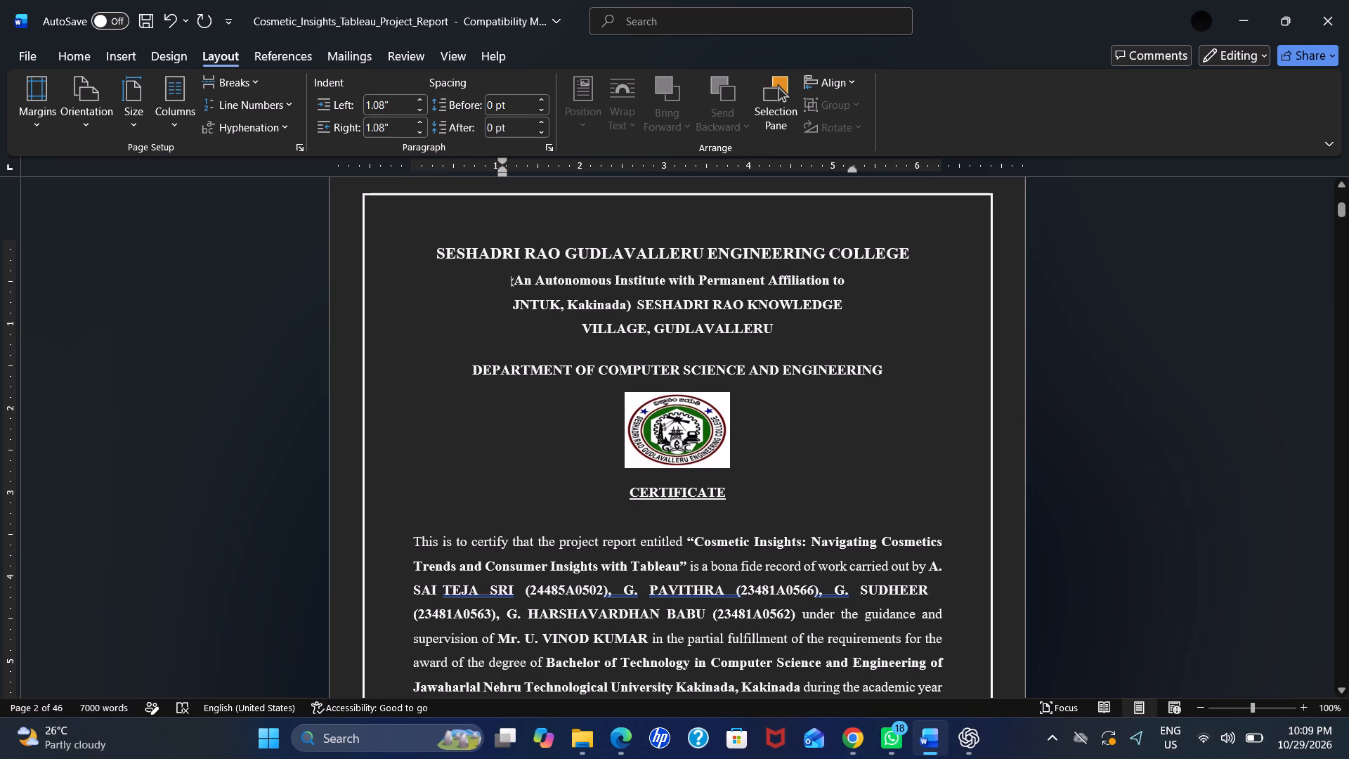
left_click_drag(499, 170, 493, 171)
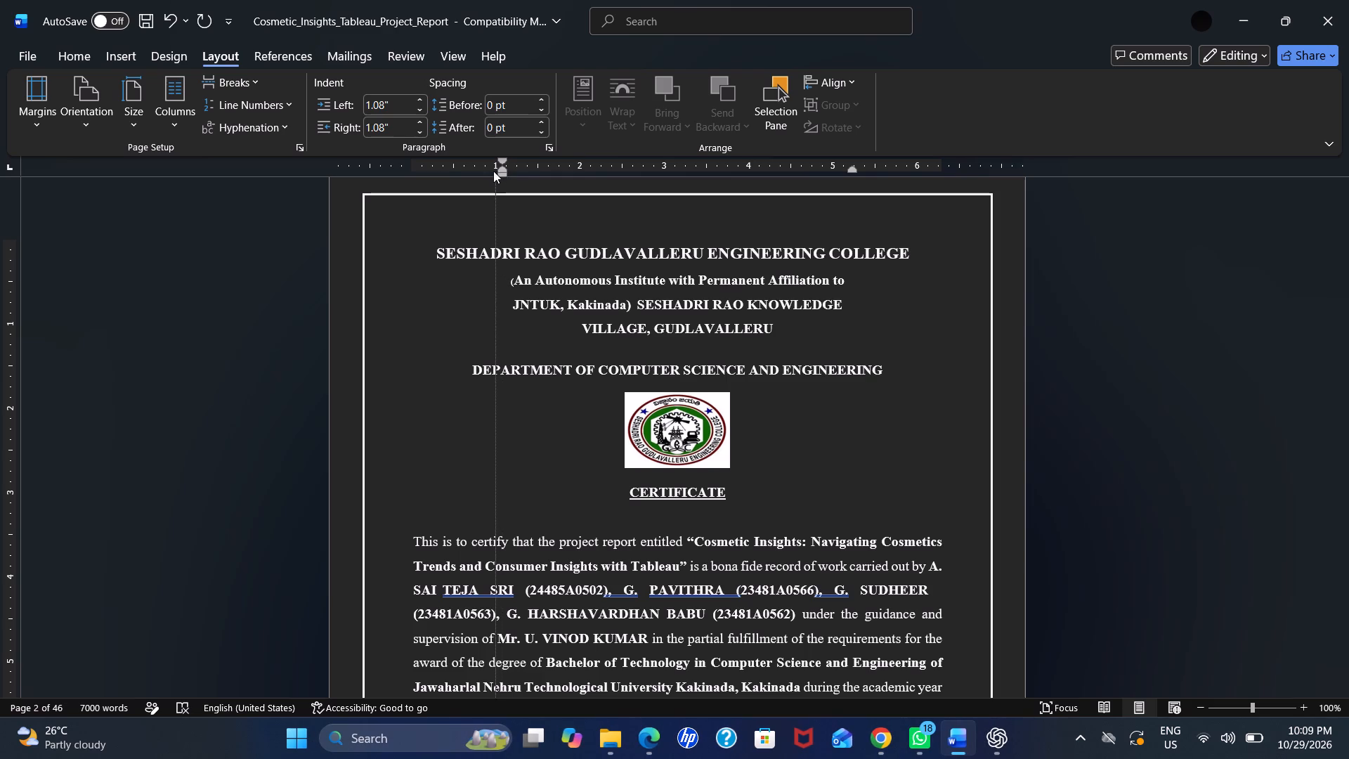
left_click_drag(493, 171, 437, 170)
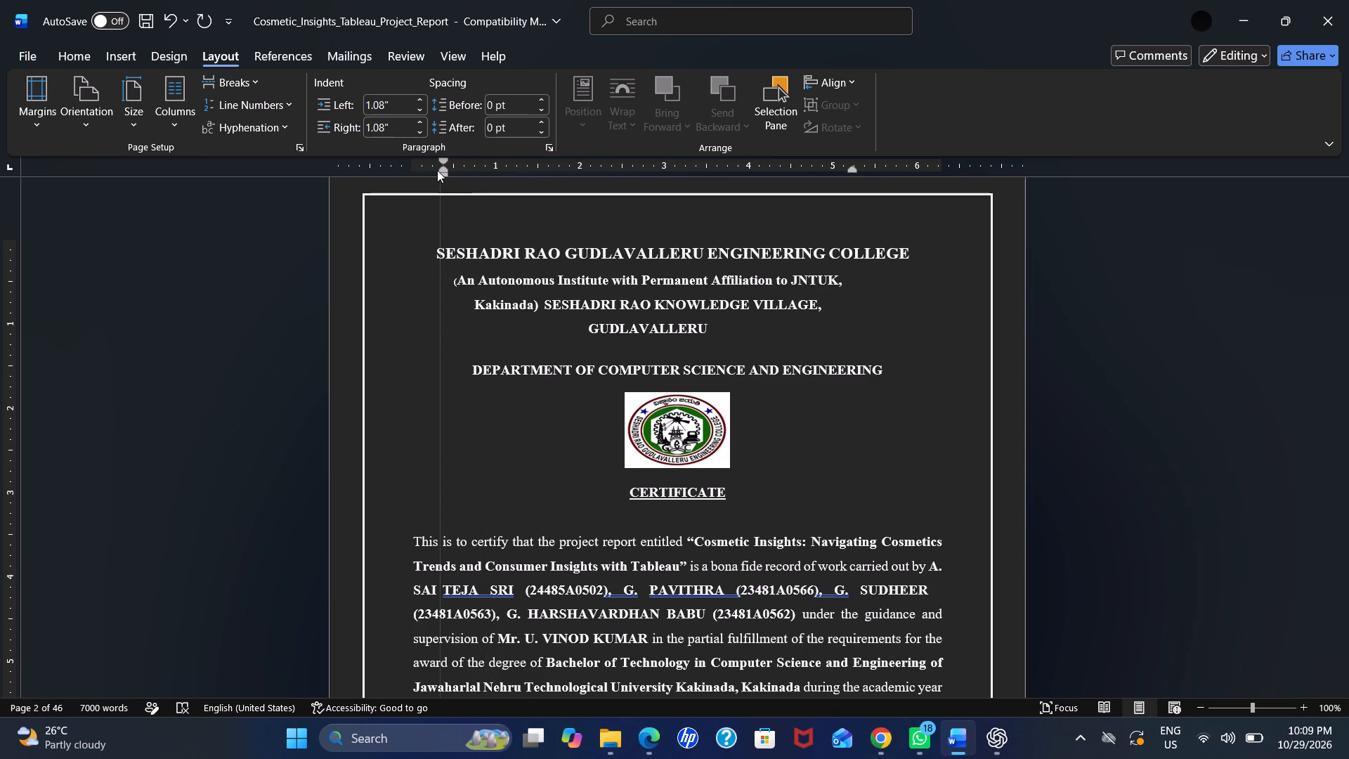
left_click_drag(437, 170, 426, 166)
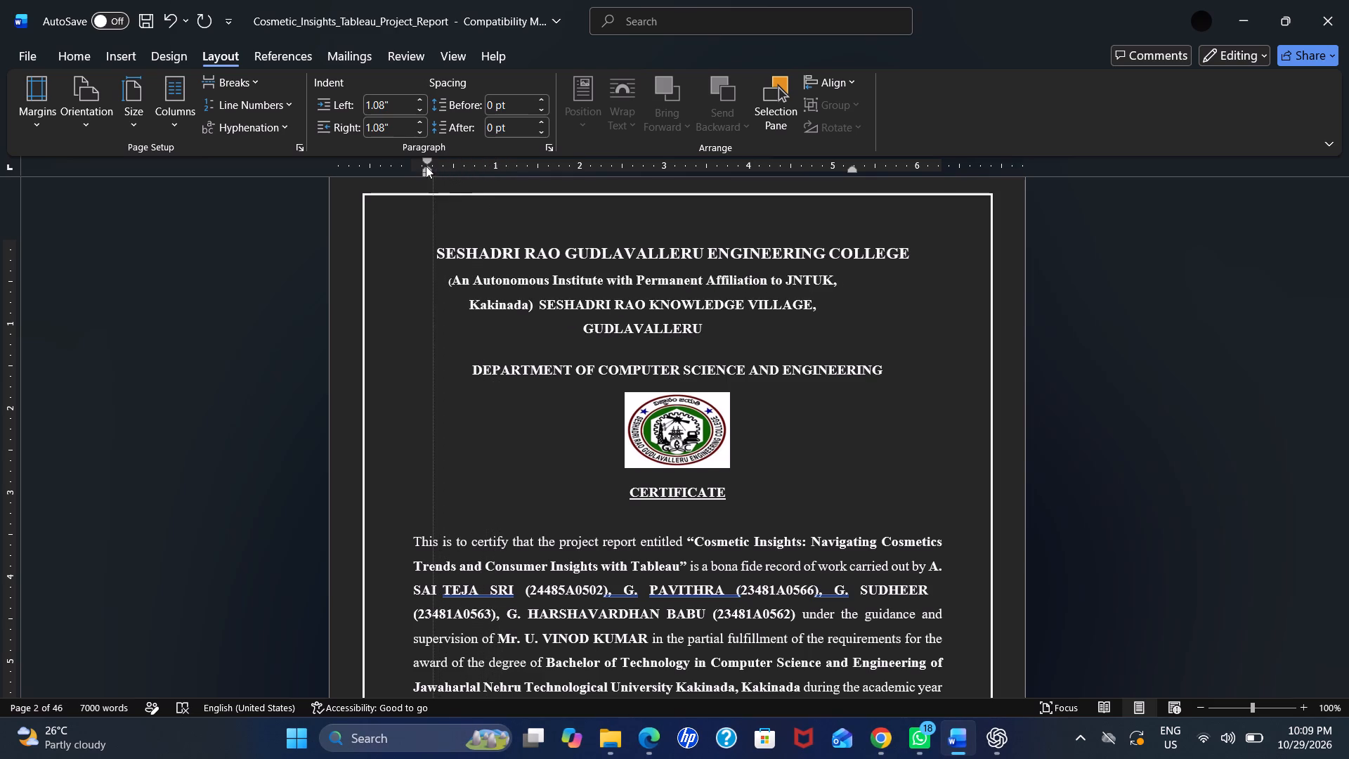
left_click_drag(426, 166, 403, 150)
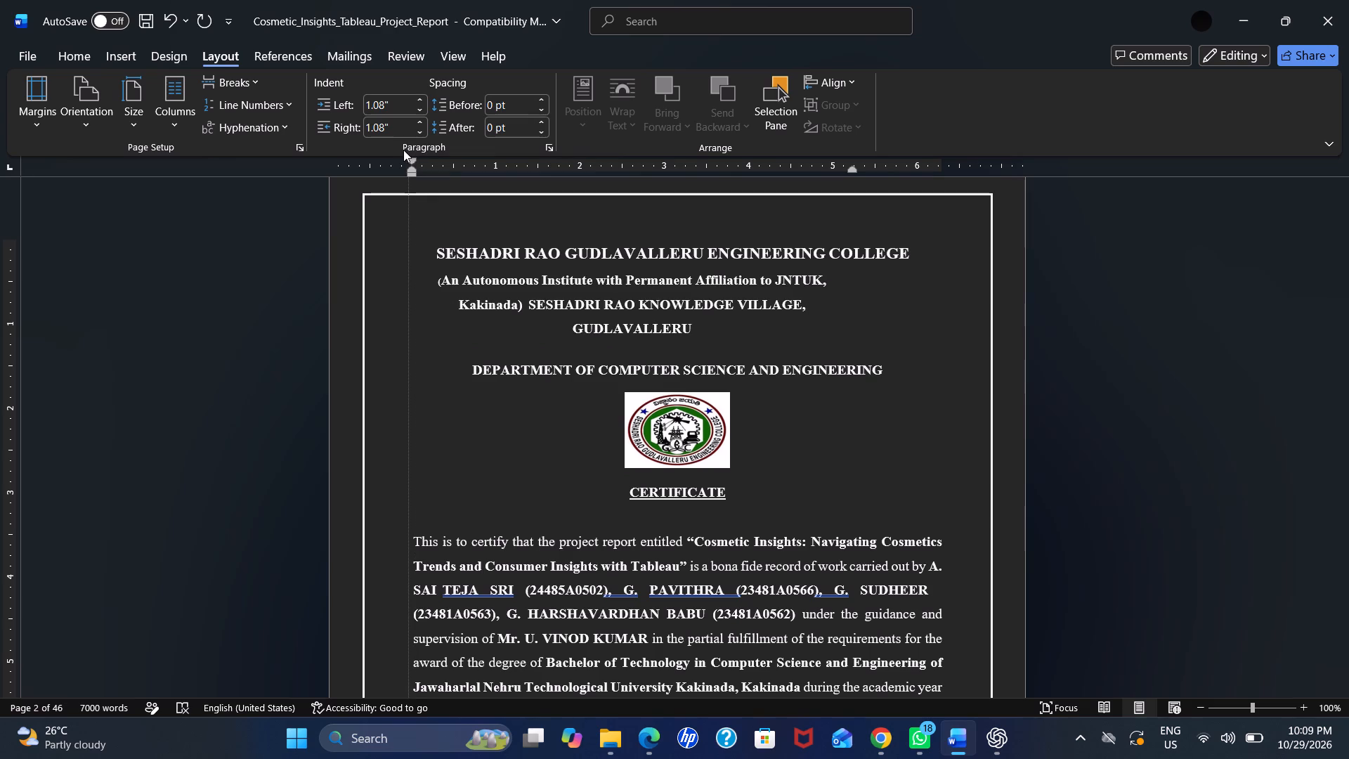
left_click_drag(403, 150, 425, 143)
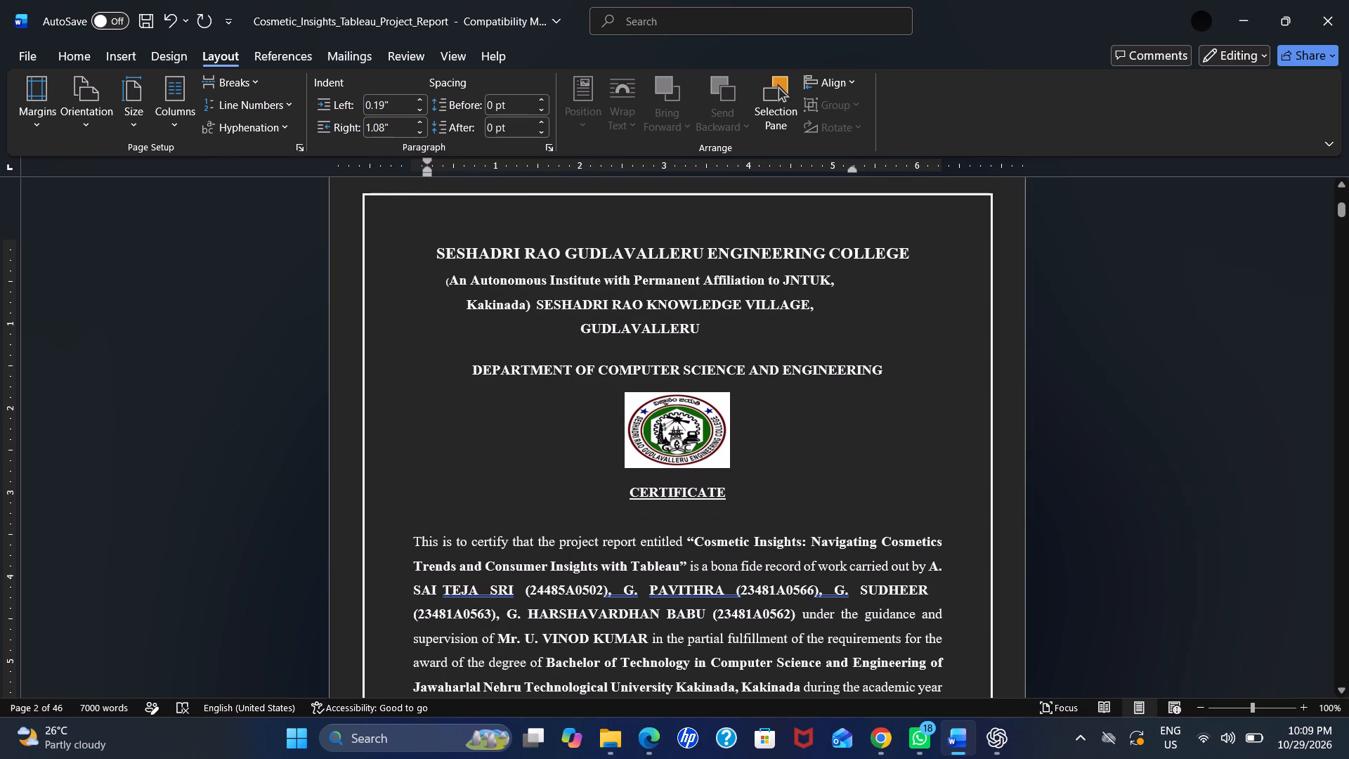
Reduce the affiliation paragraph's right indent to 0.43" so the affiliation and the address each sit on their own line.
left_click(838, 275)
left_click_drag(849, 166, 875, 165)
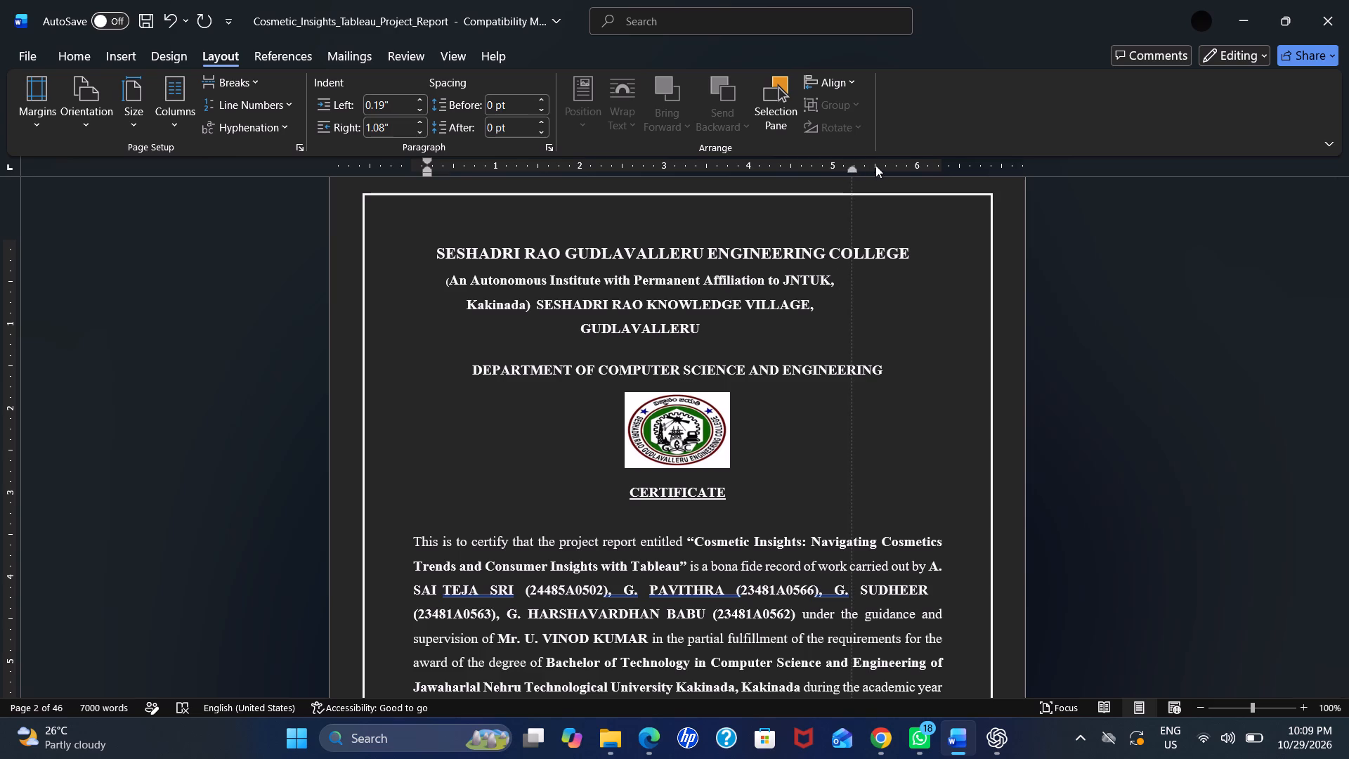
left_click_drag(875, 165, 1045, 177)
left_click_drag(852, 168, 889, 168)
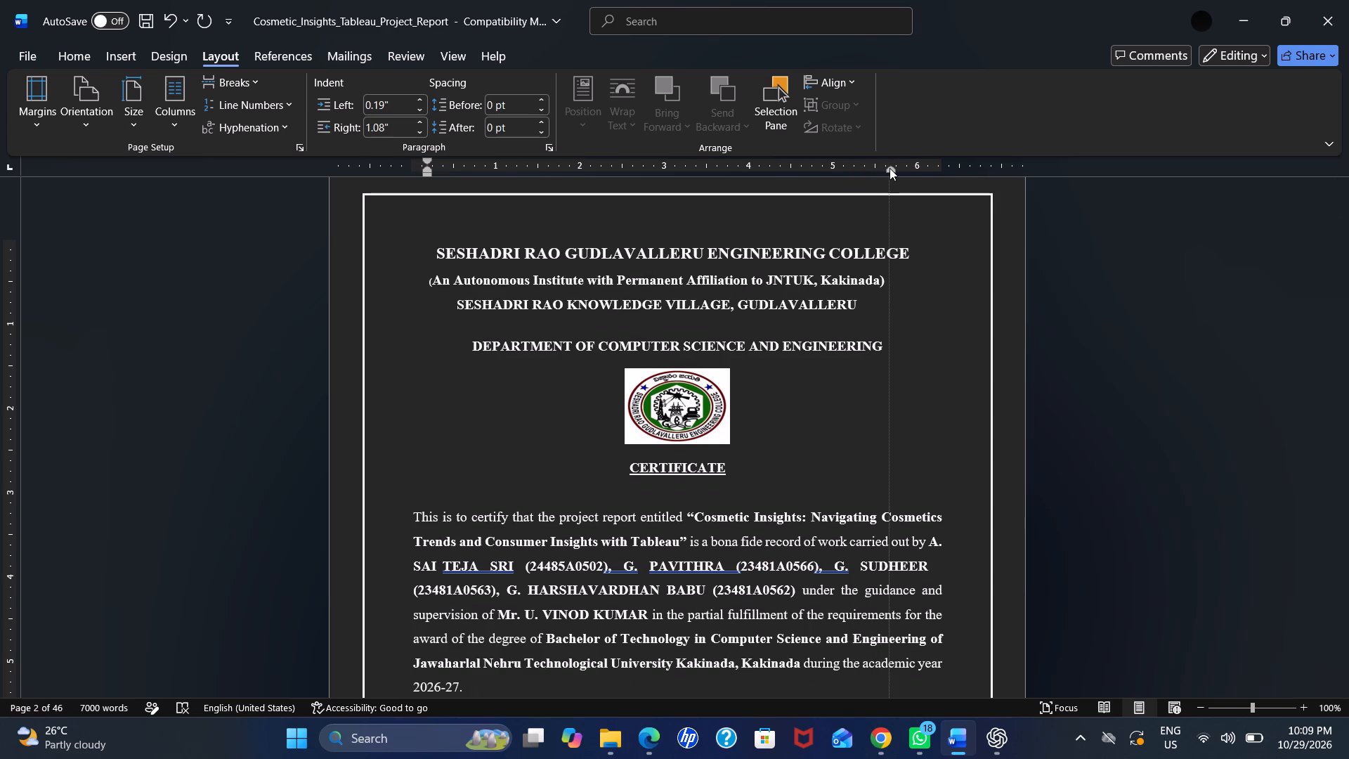
left_click_drag(889, 168, 908, 165)
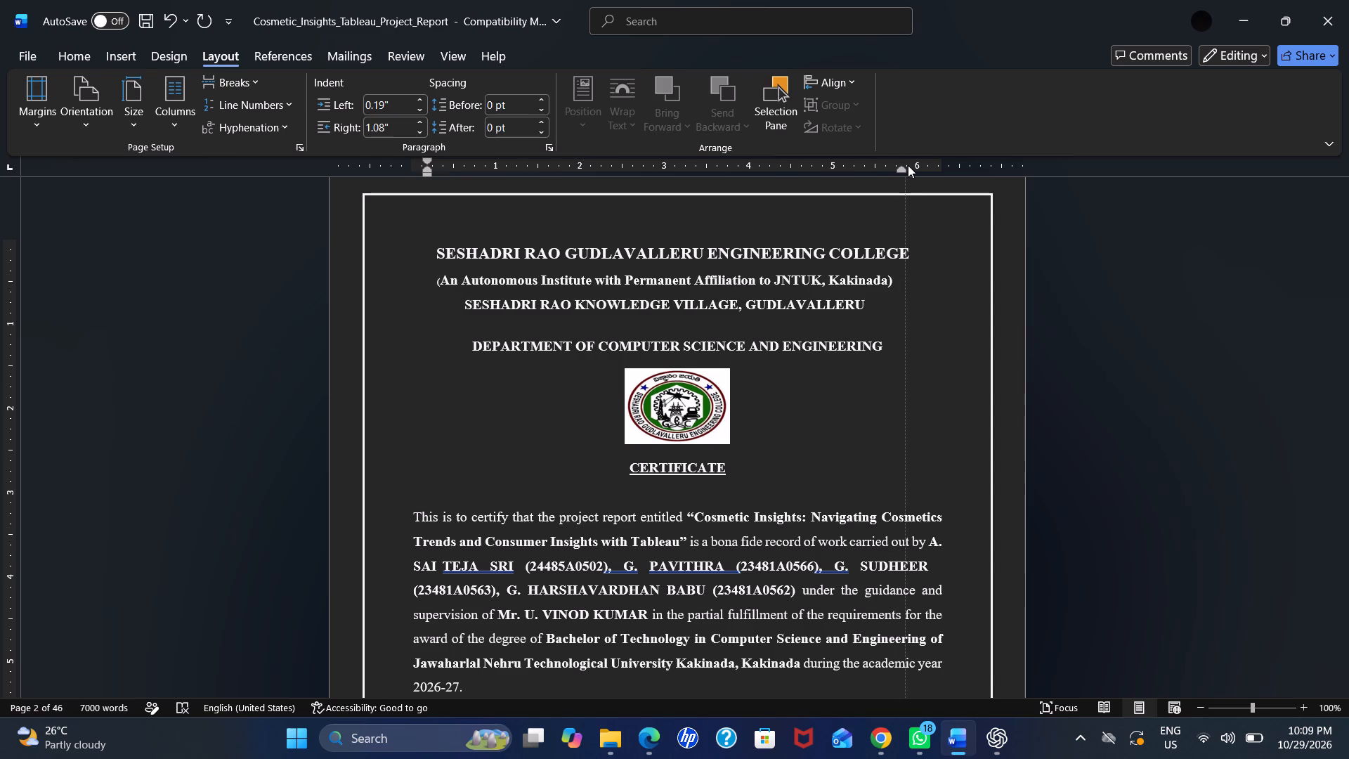
left_click_drag(908, 165, 906, 165)
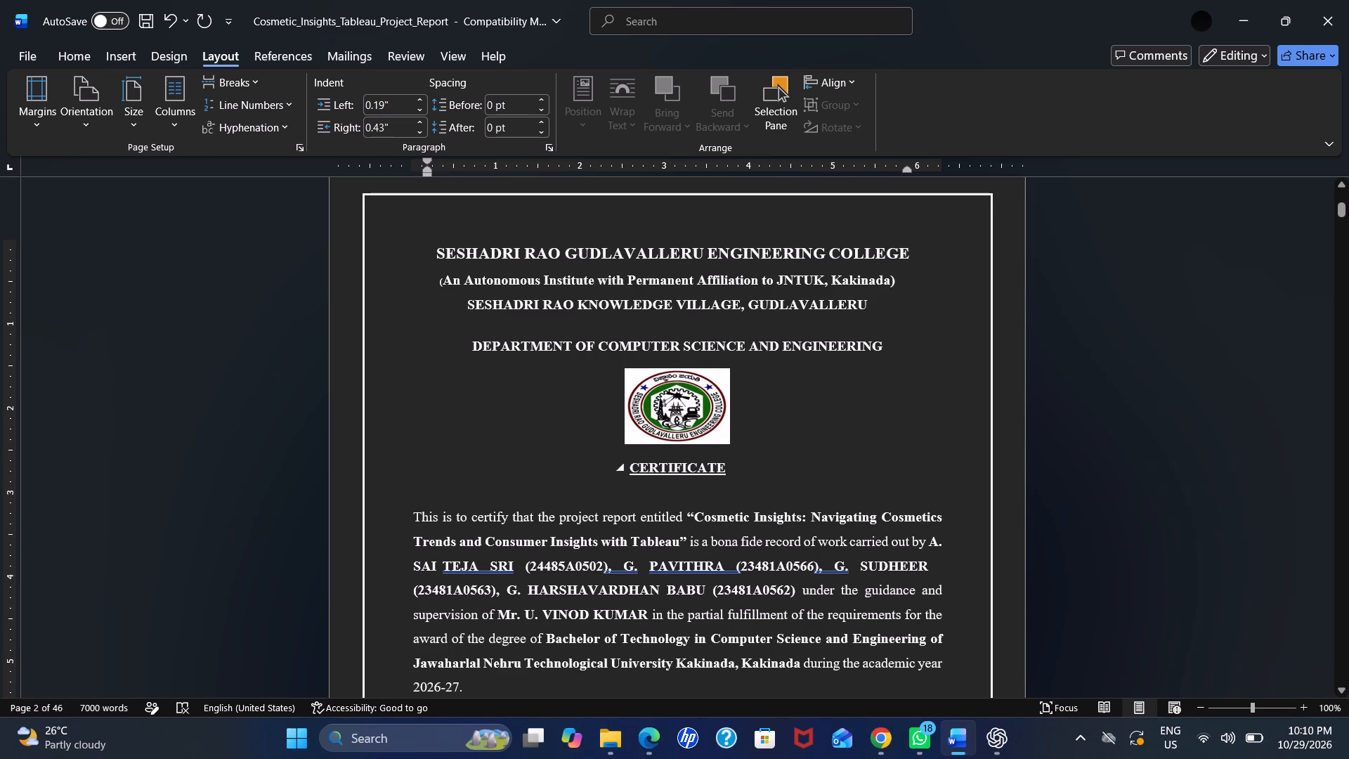
Set the parenthesised affiliation line beneath the certificate's college heading to 12 pt, matching the certificate body text.
scroll(786, 459, "down", 2)
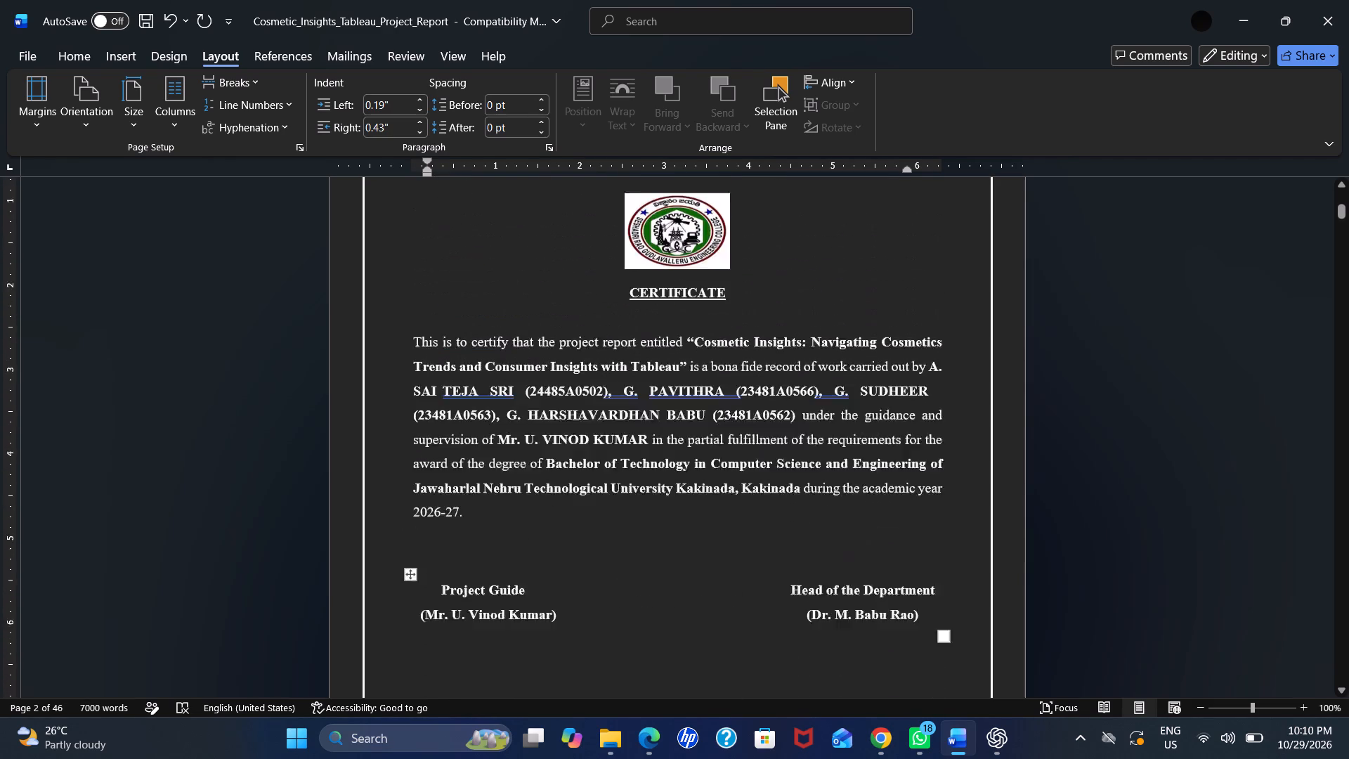
scroll(786, 459, "down", 1)
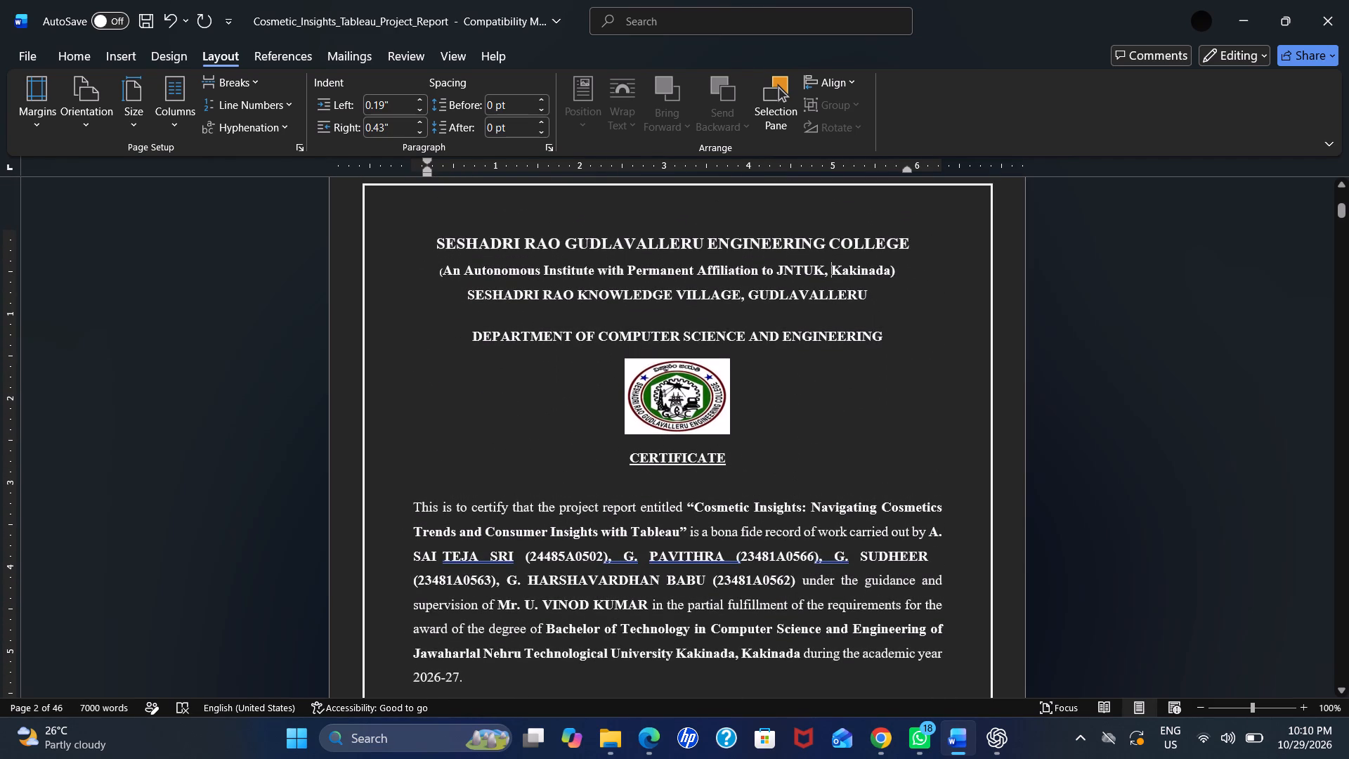
left_click_drag(408, 502, 537, 668)
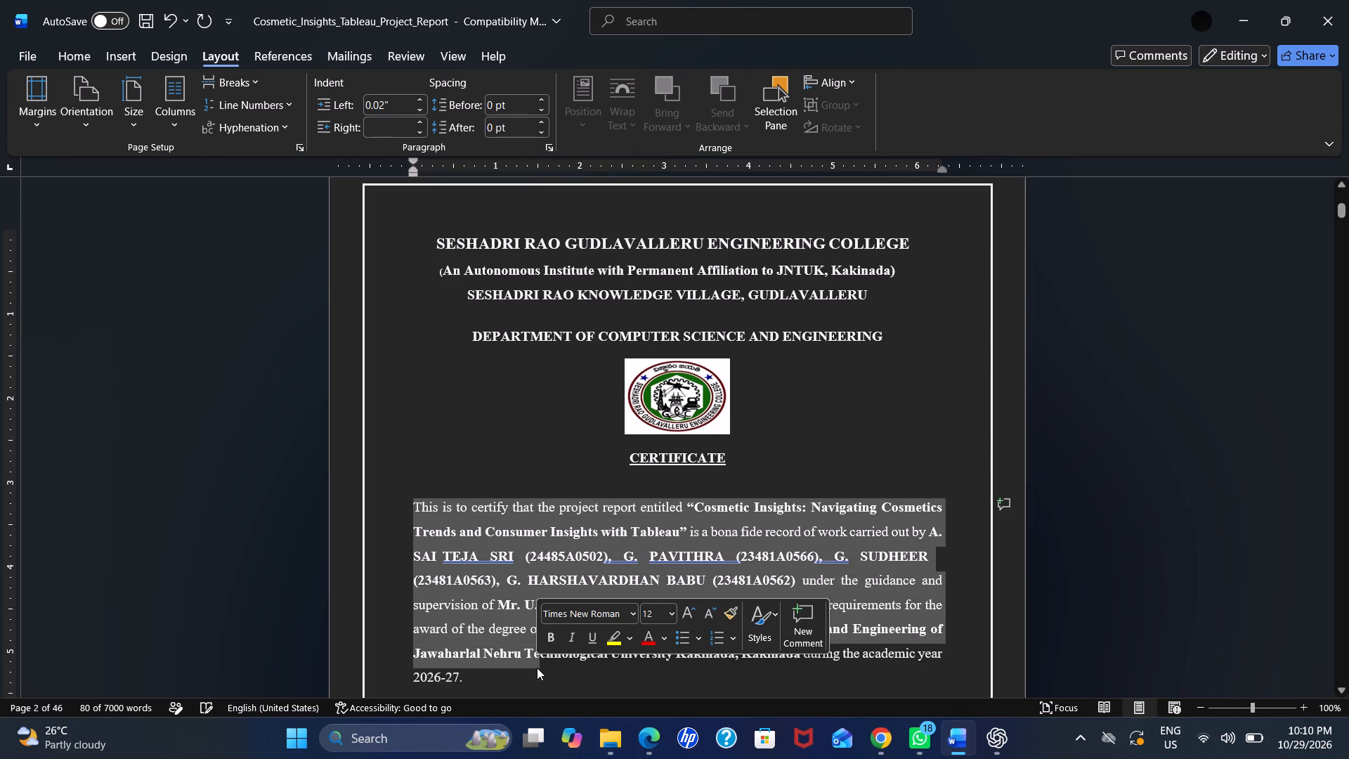
left_click(528, 377)
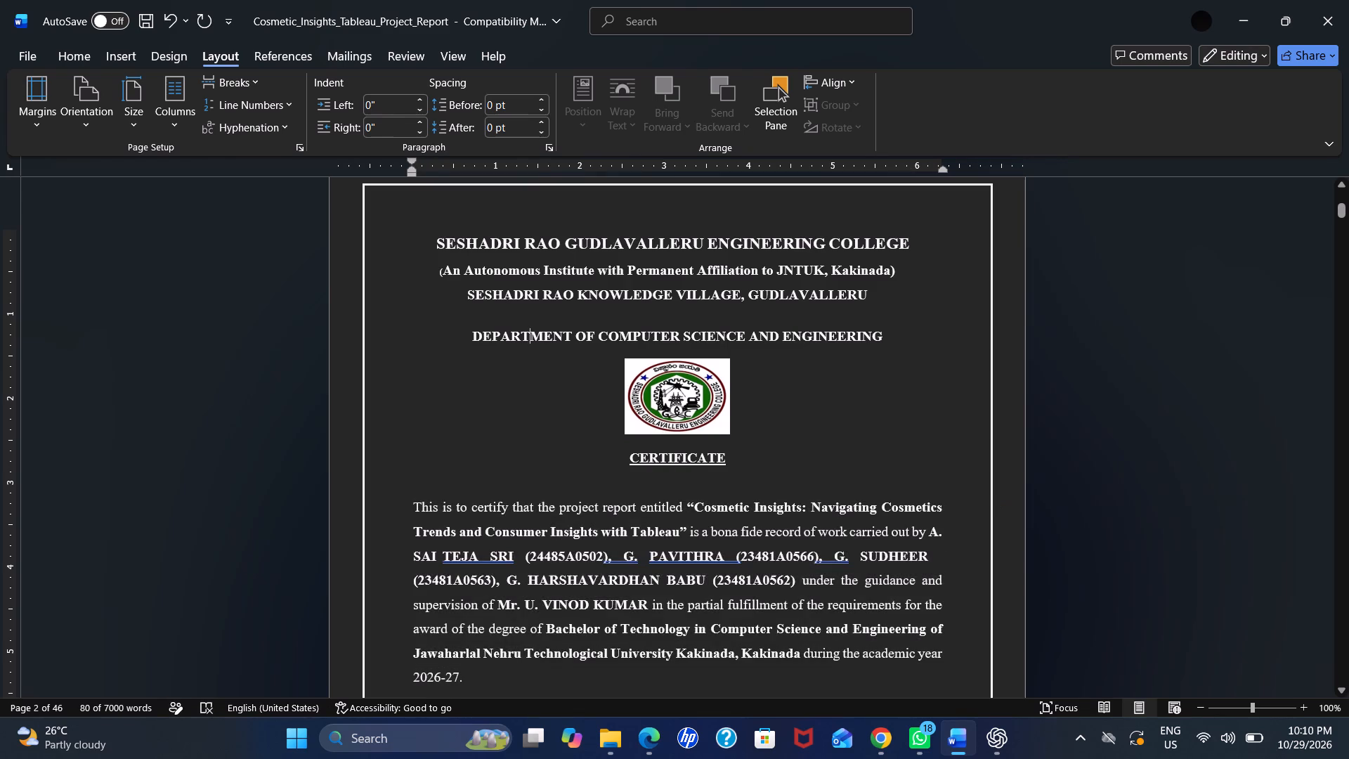
scroll(528, 377, "up", 1)
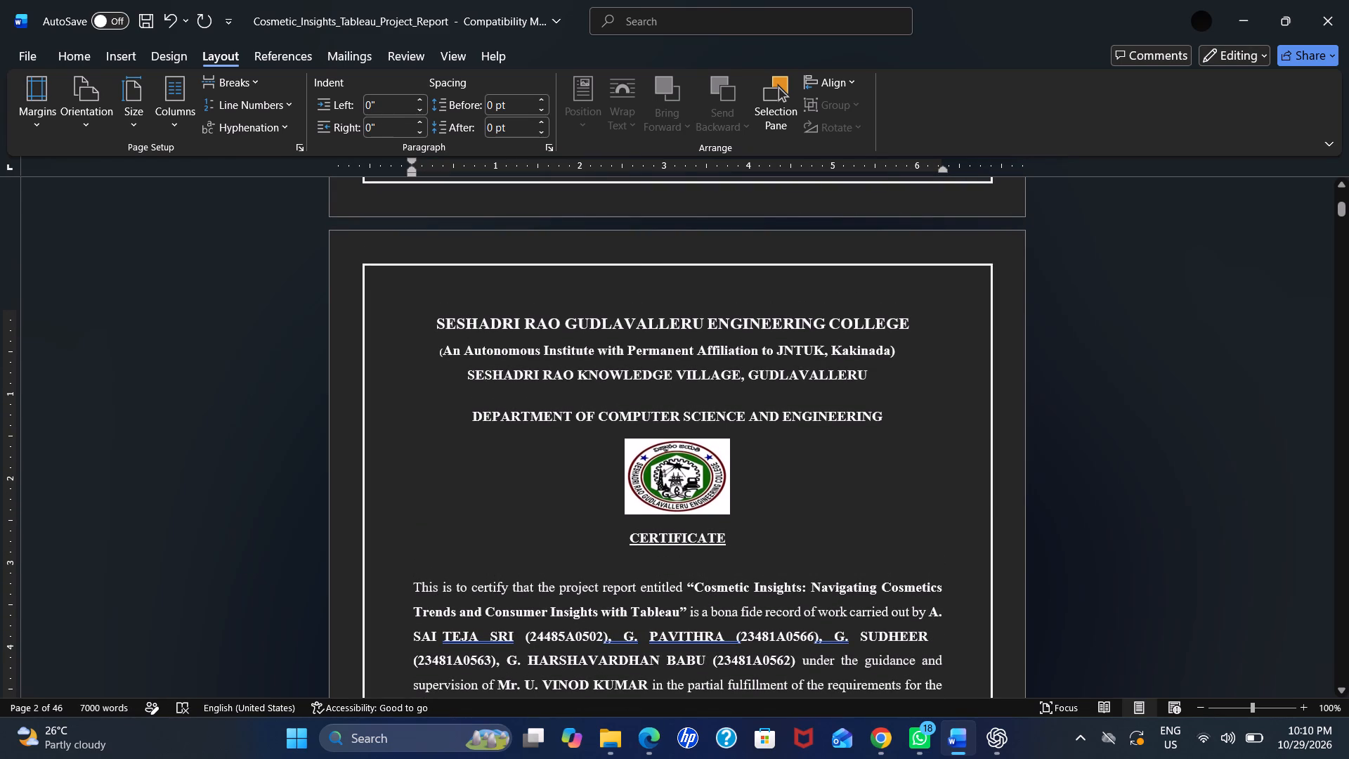
left_click_drag(436, 349, 855, 345)
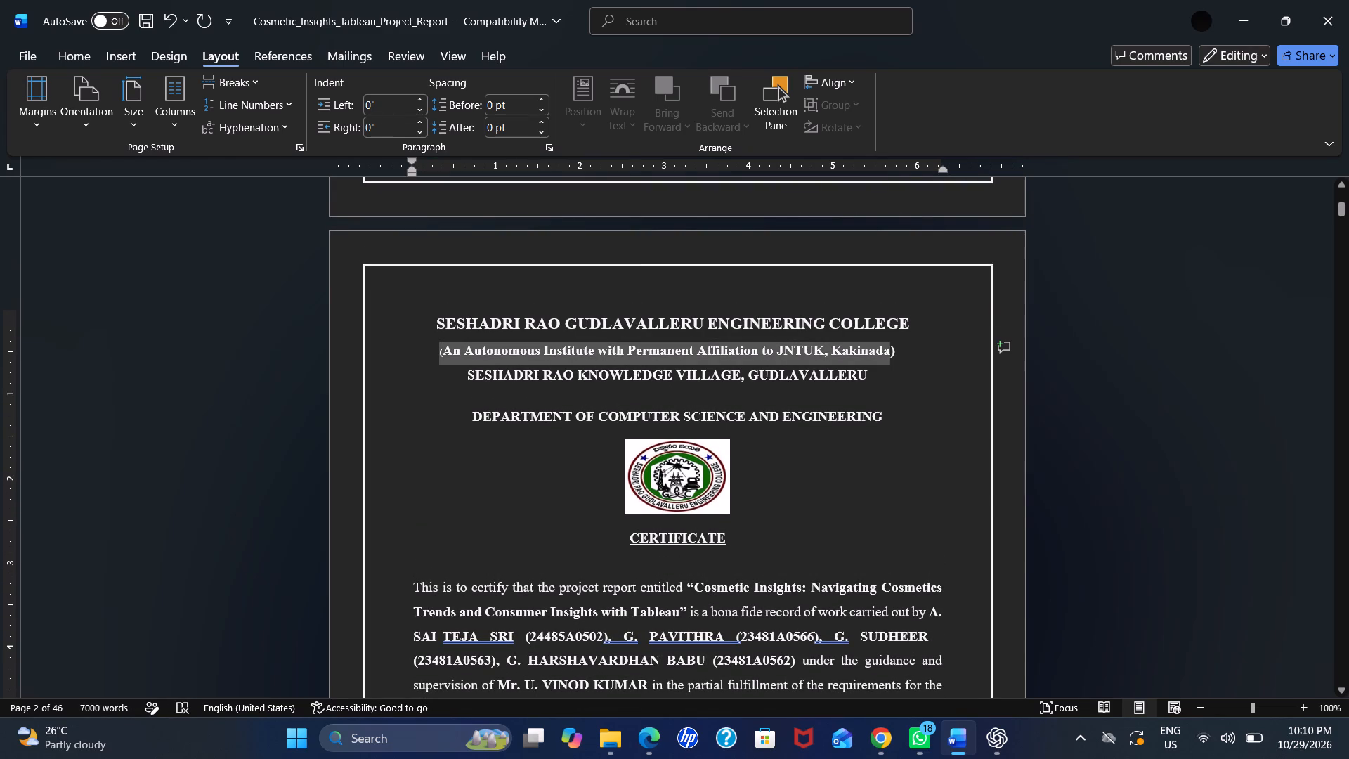
left_click_drag(855, 345, 859, 344)
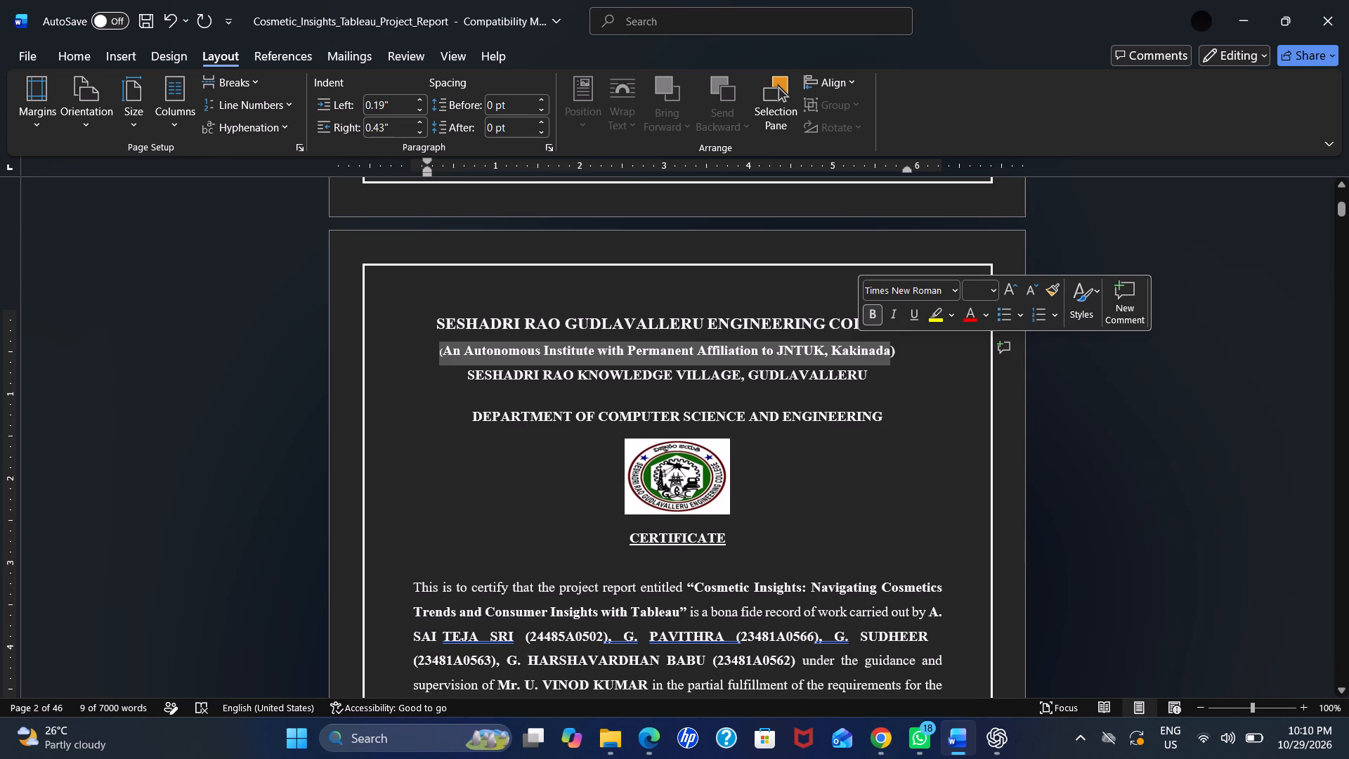
left_click(910, 346)
left_click_drag(910, 346, 493, 372)
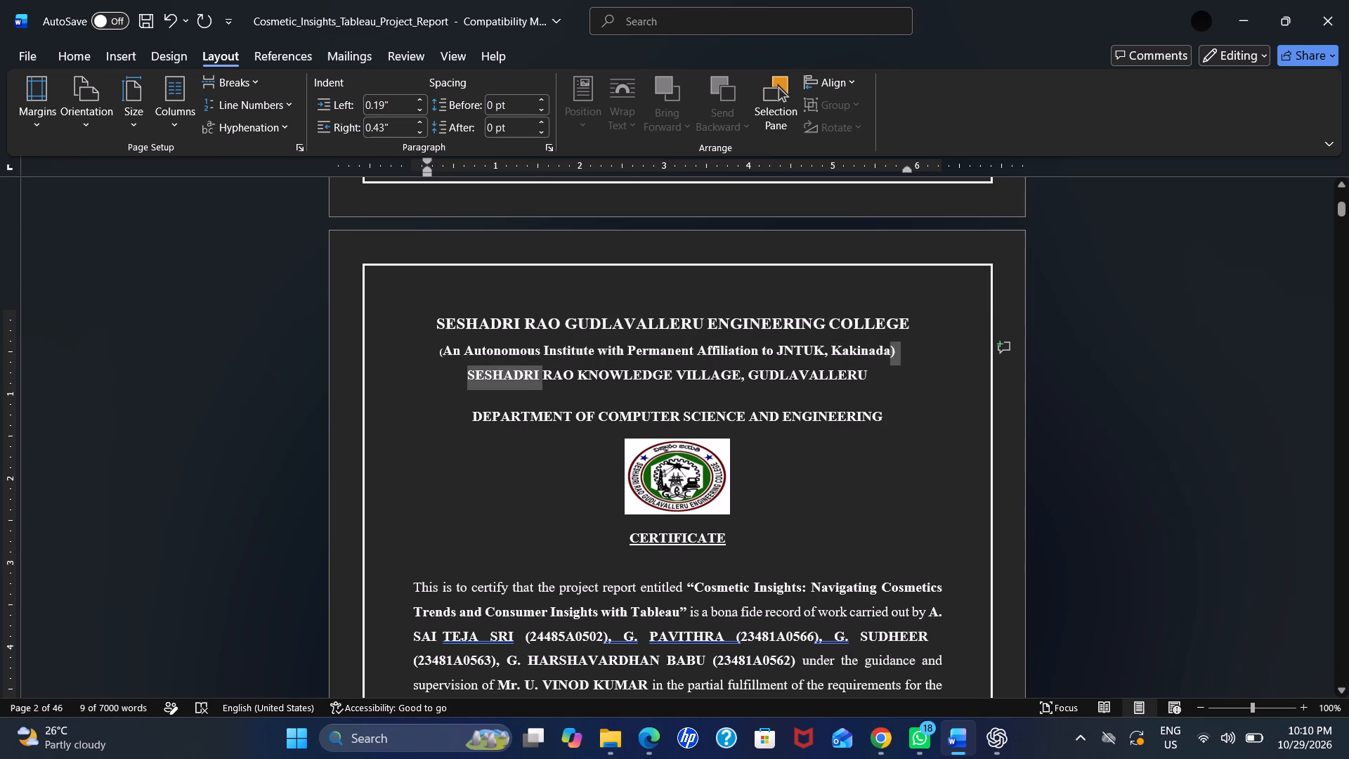
left_click_drag(493, 372, 439, 359)
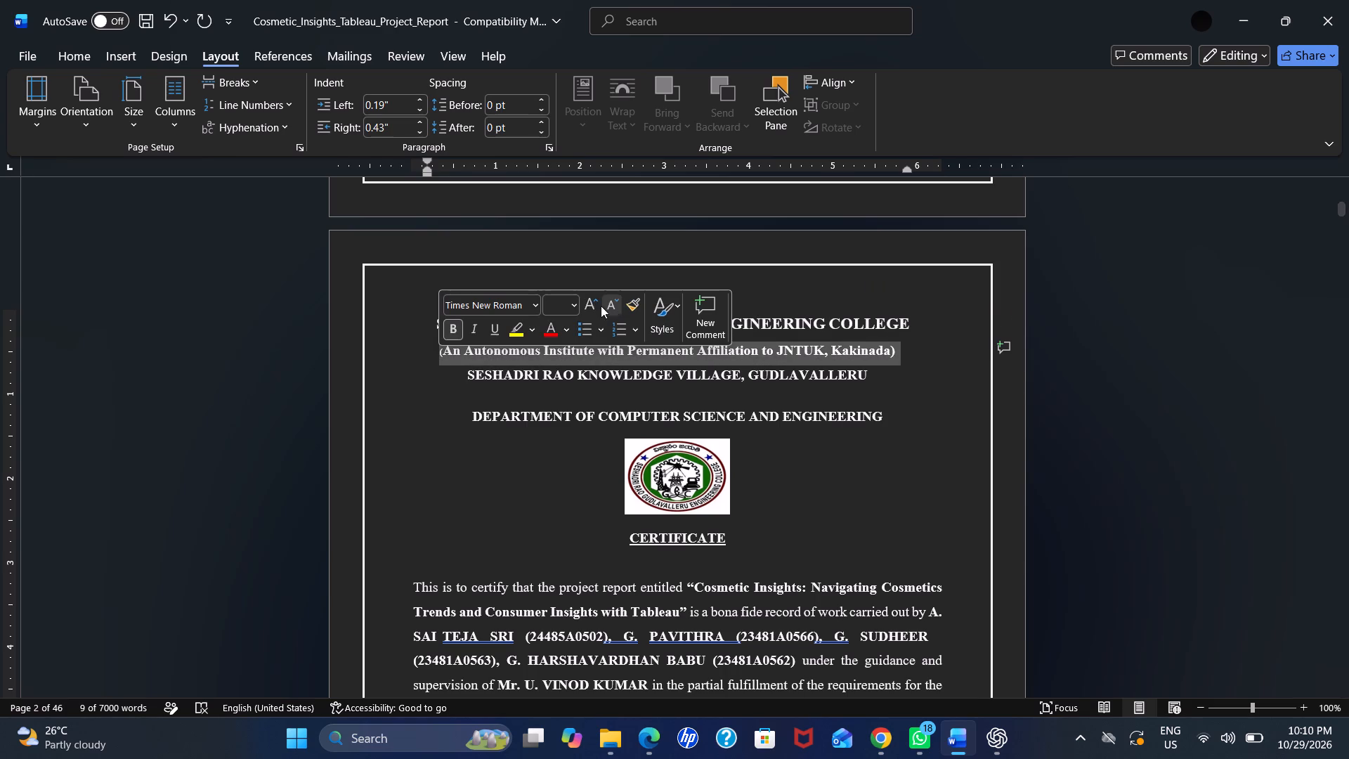
left_click(575, 301)
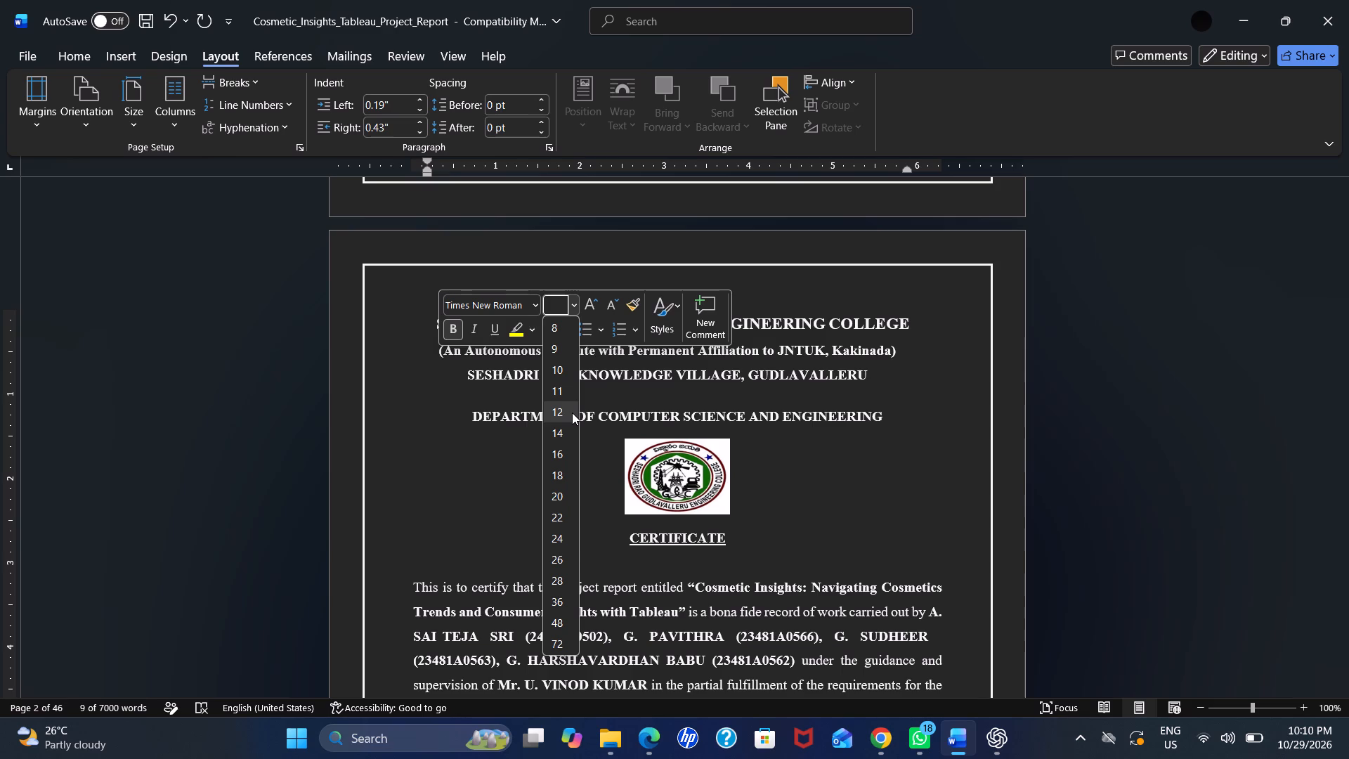
left_click(572, 413)
left_click(787, 377)
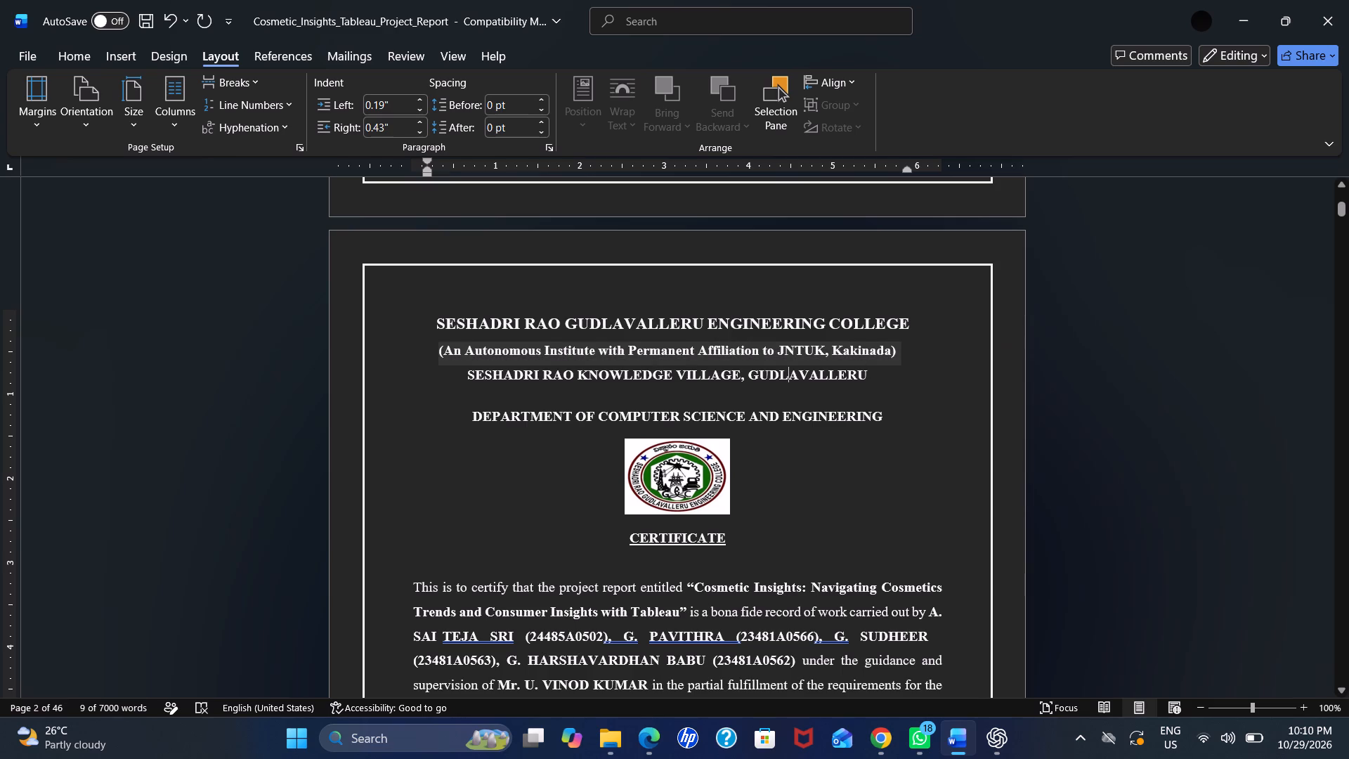
Apply 1.5 line spacing to the whole certificate page, from the college heading through the External Examiner line.
left_click_drag(435, 320, 743, 456)
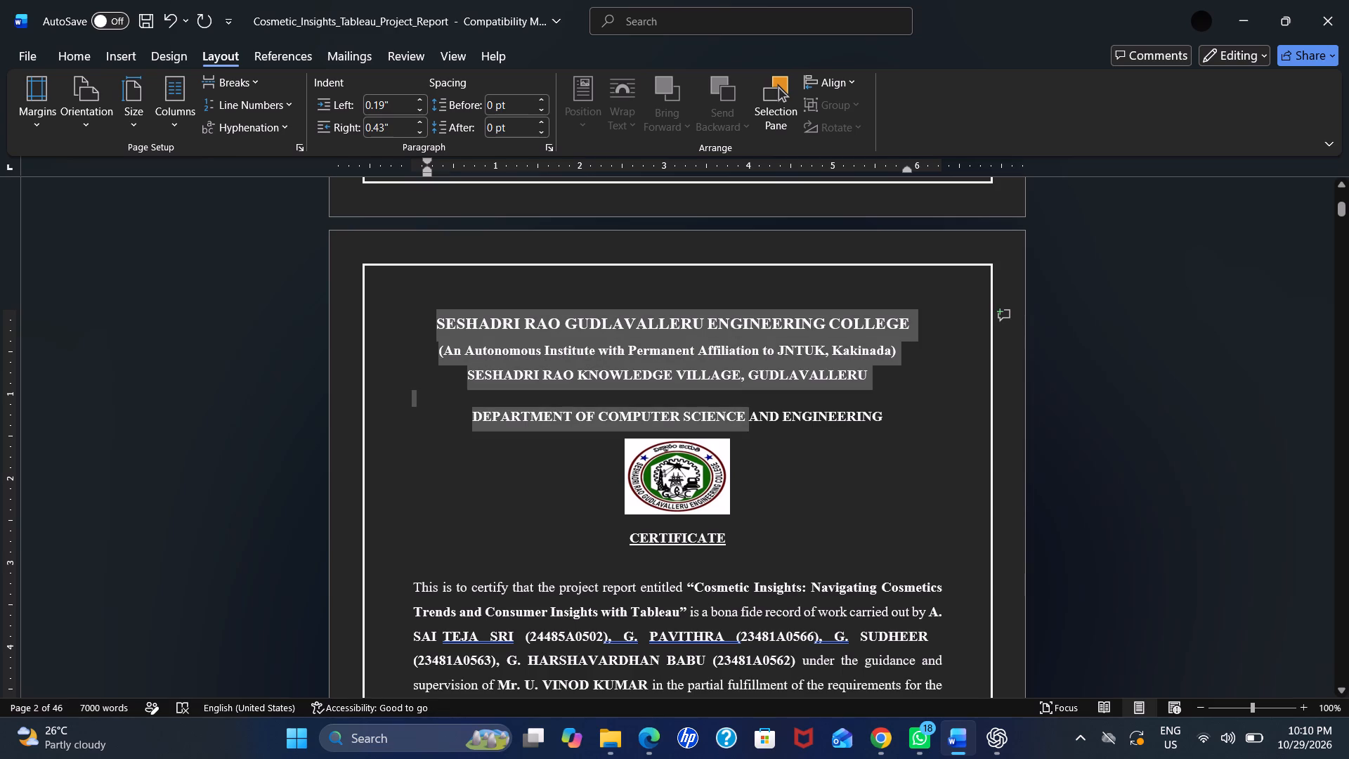
left_click_drag(743, 456, 726, 484)
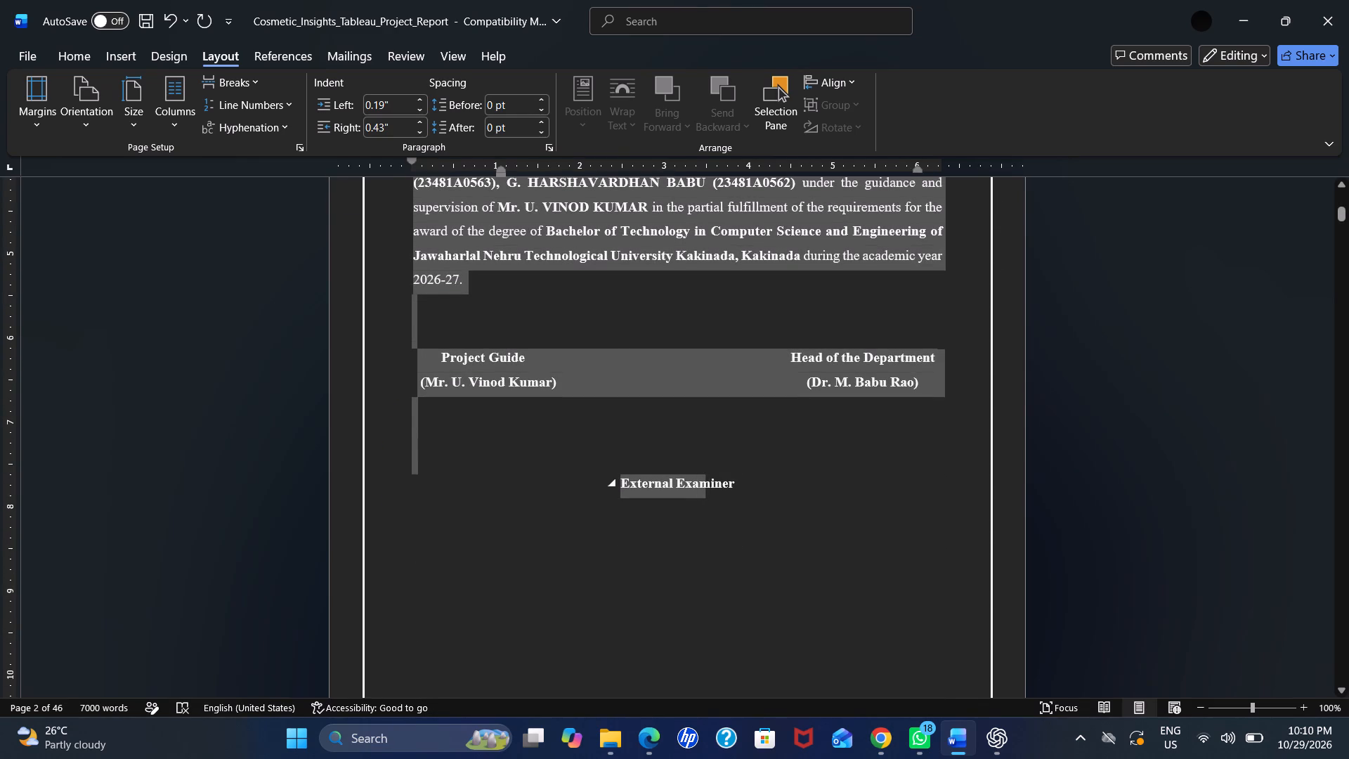
left_click_drag(726, 484, 736, 482)
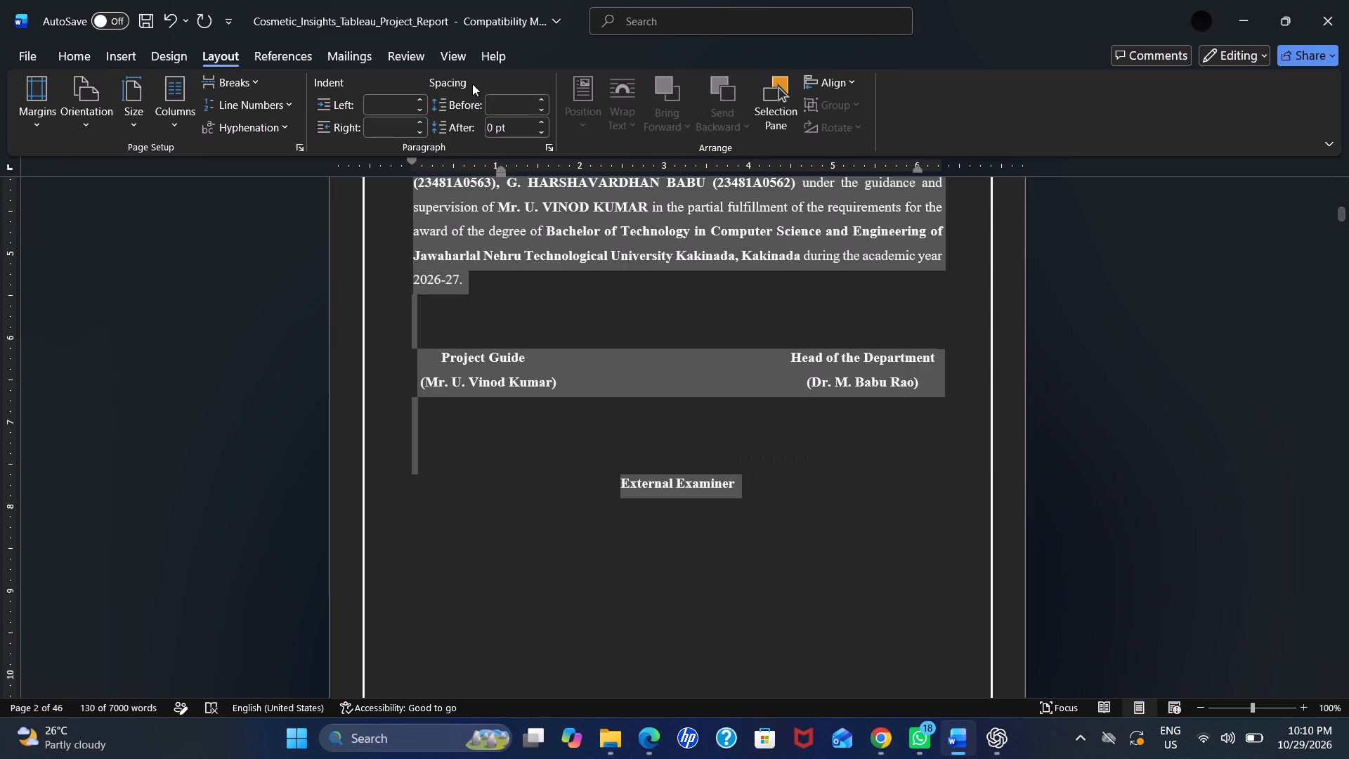
left_click(89, 49)
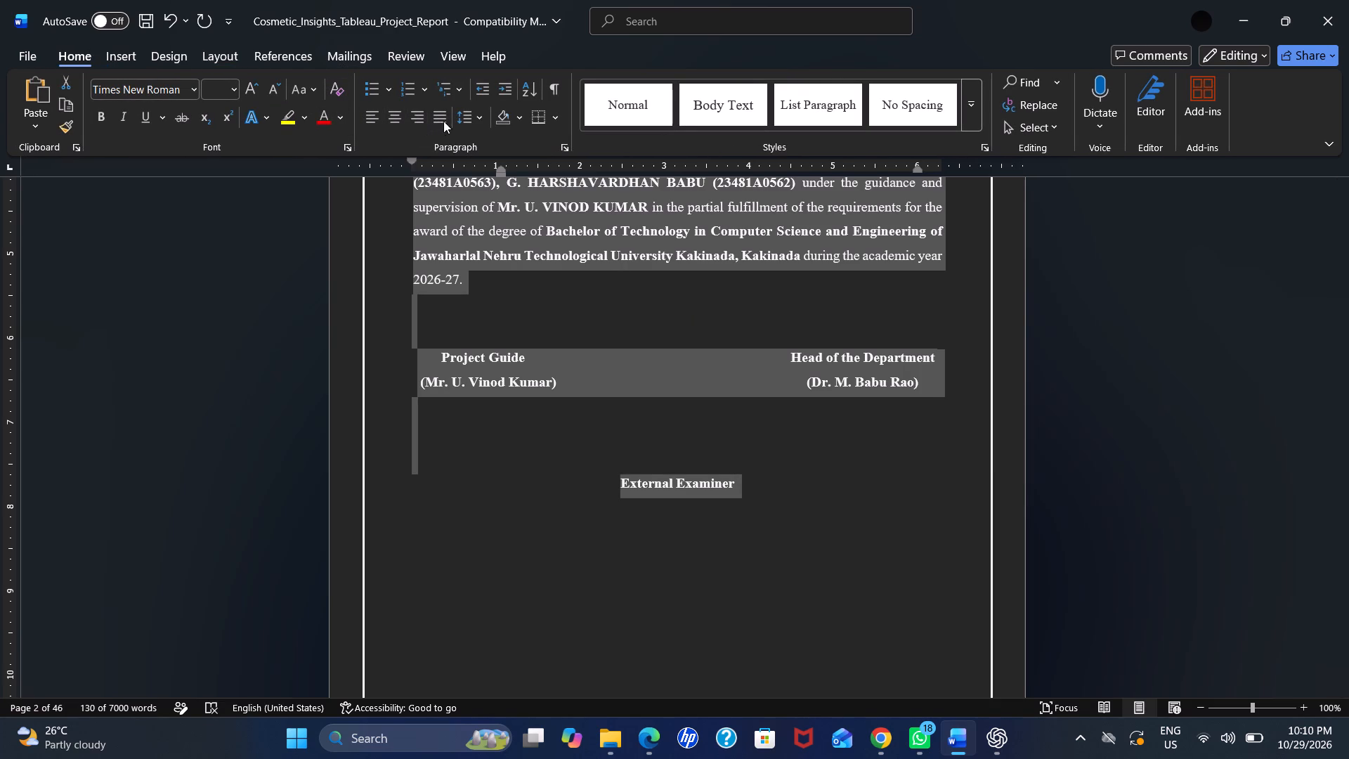
left_click(475, 117)
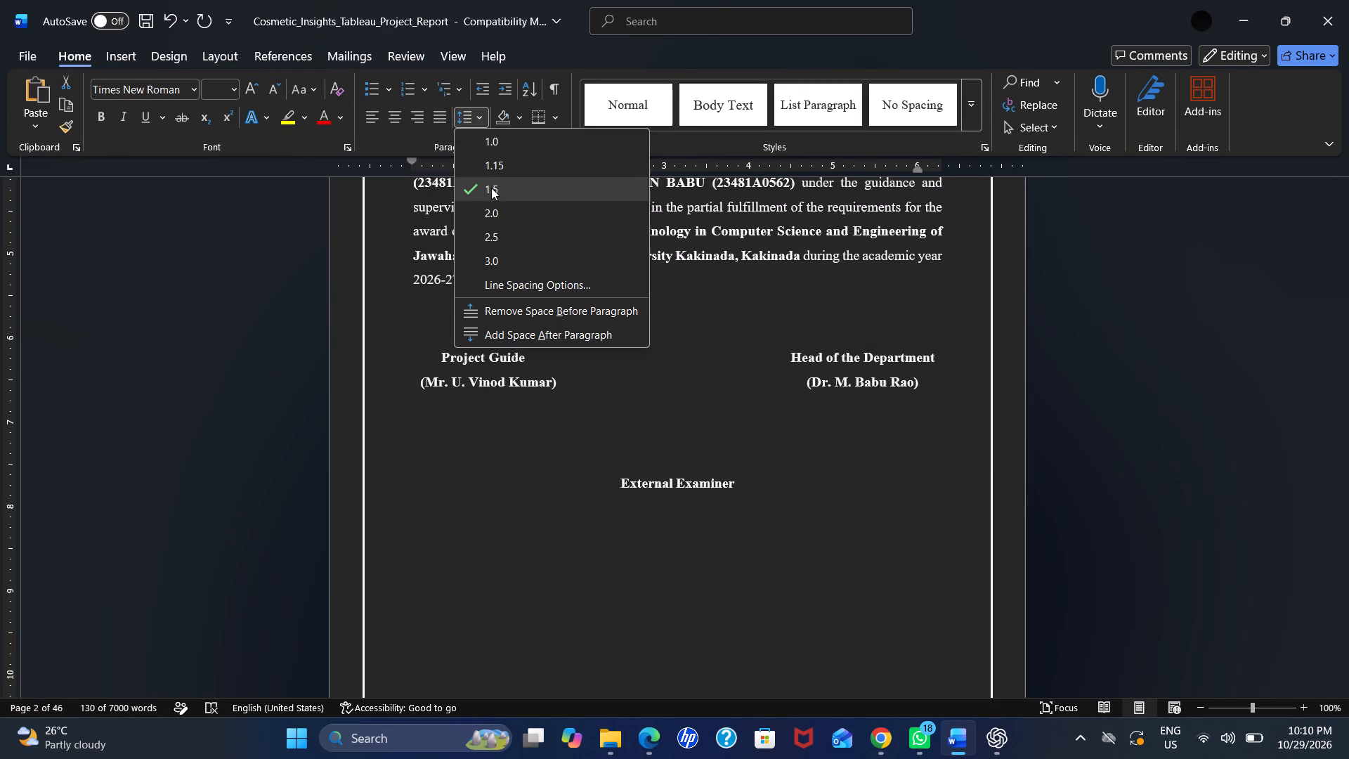
left_click(492, 188)
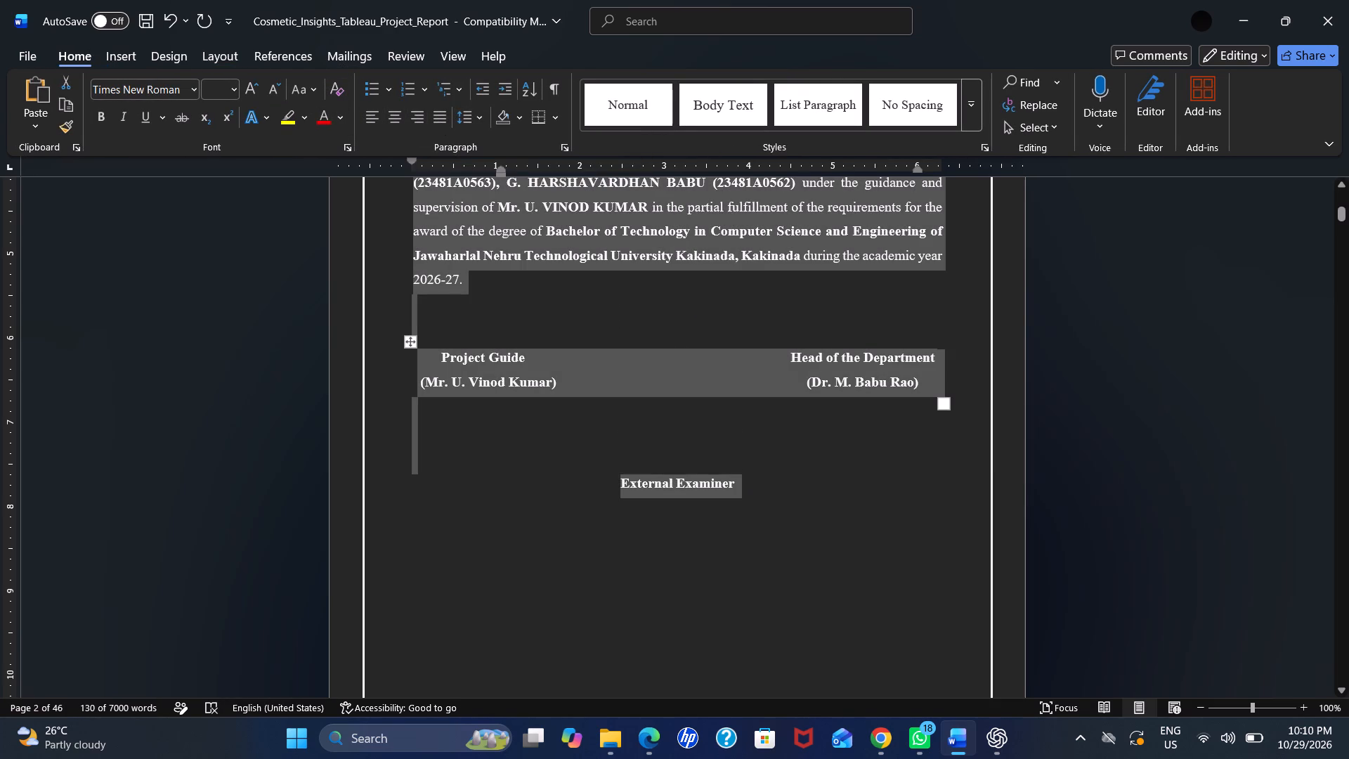
left_click(773, 533)
scroll(773, 533, "up", 2)
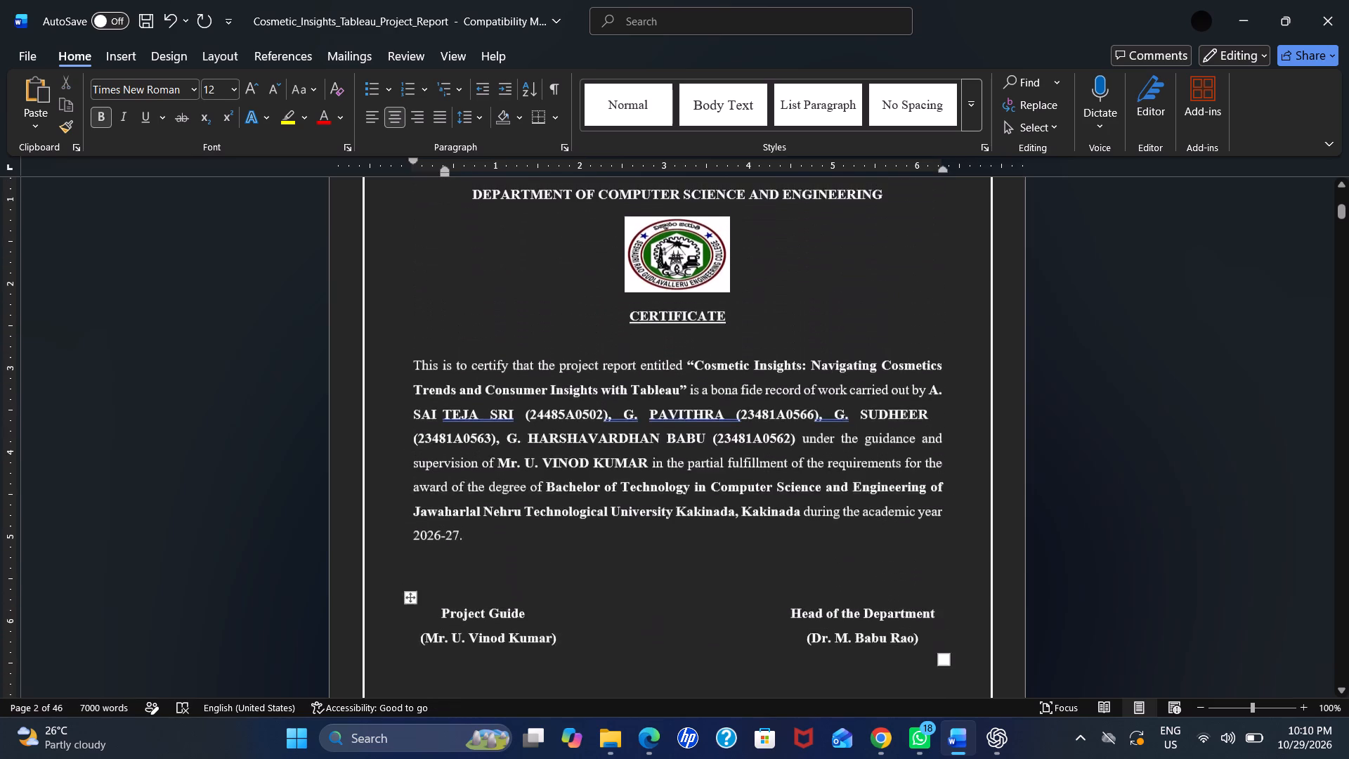
scroll(773, 533, "up", 1)
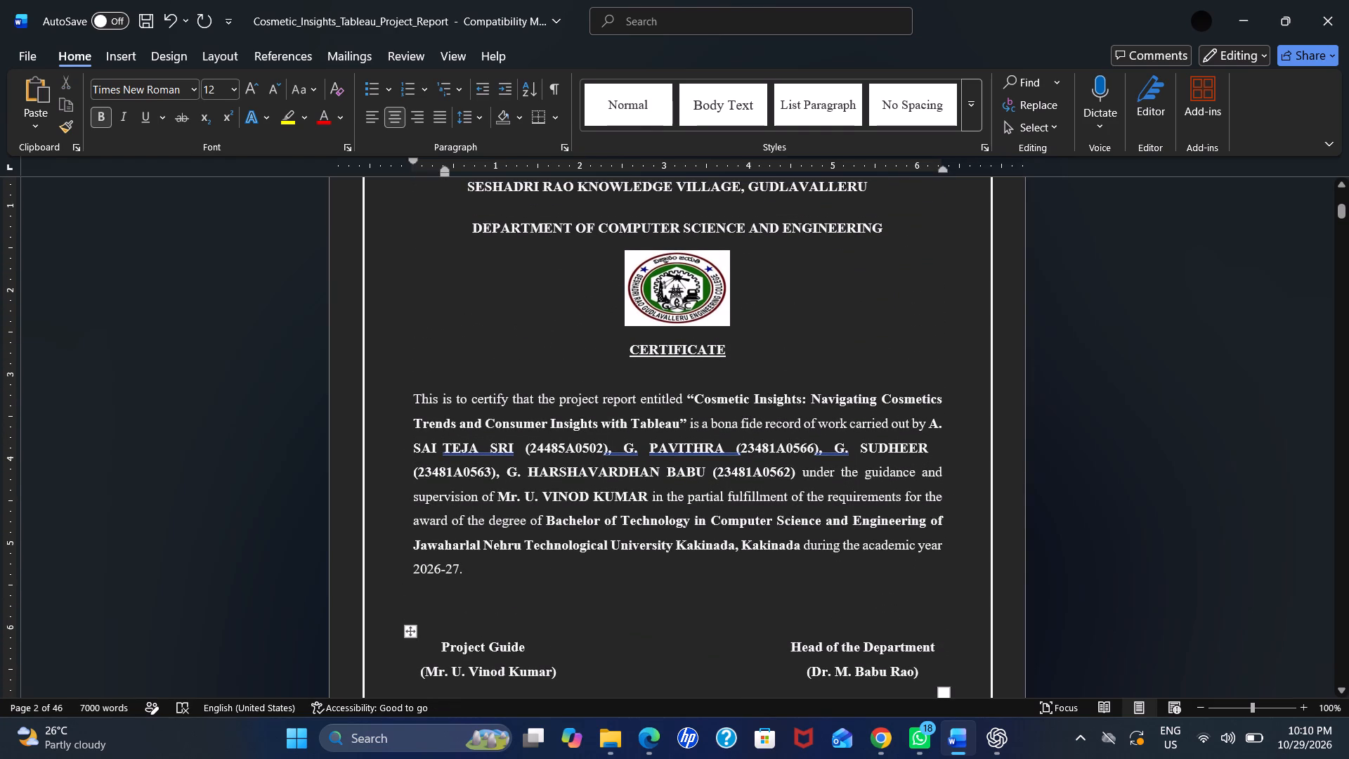
scroll(773, 533, "down", 2)
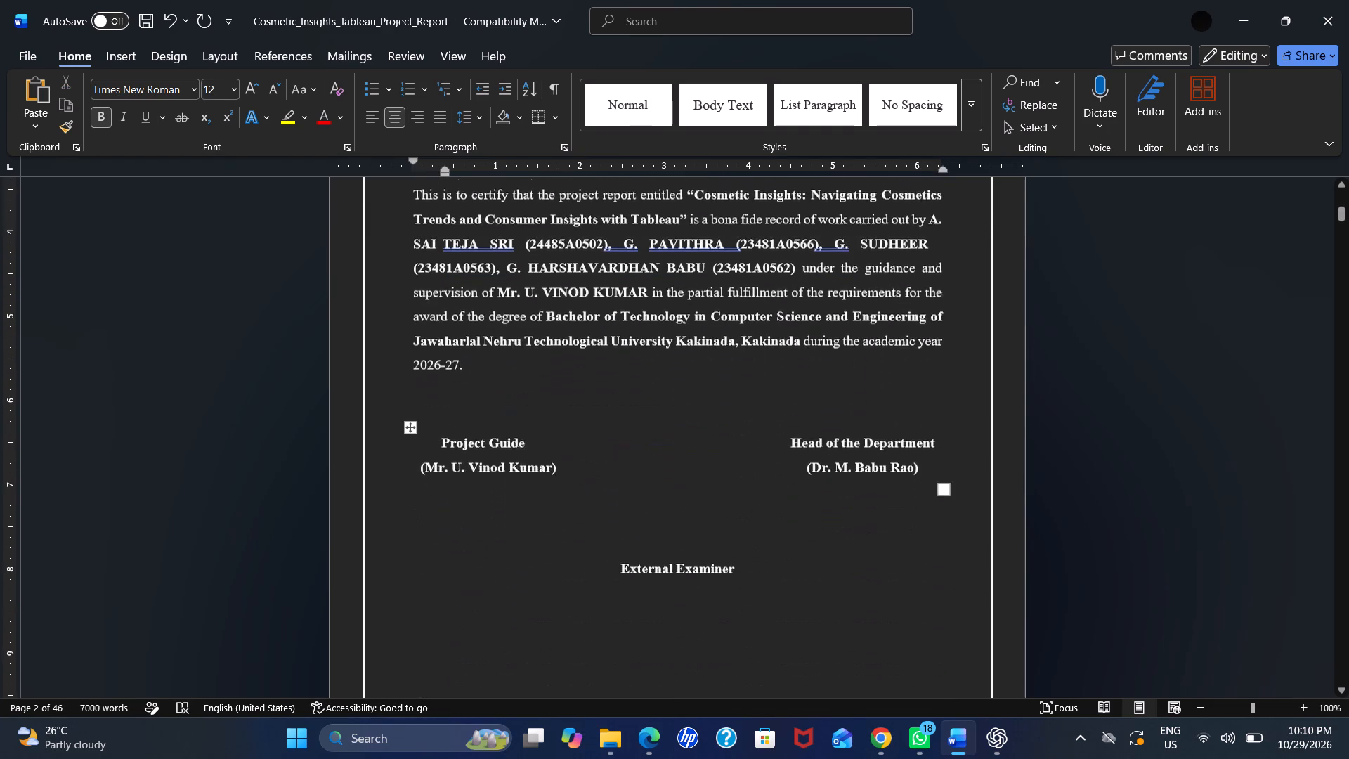
Apply 1.5 line spacing to the Acknowledgement text, from its first paragraph through the list of team members.
scroll(773, 533, "down", 4)
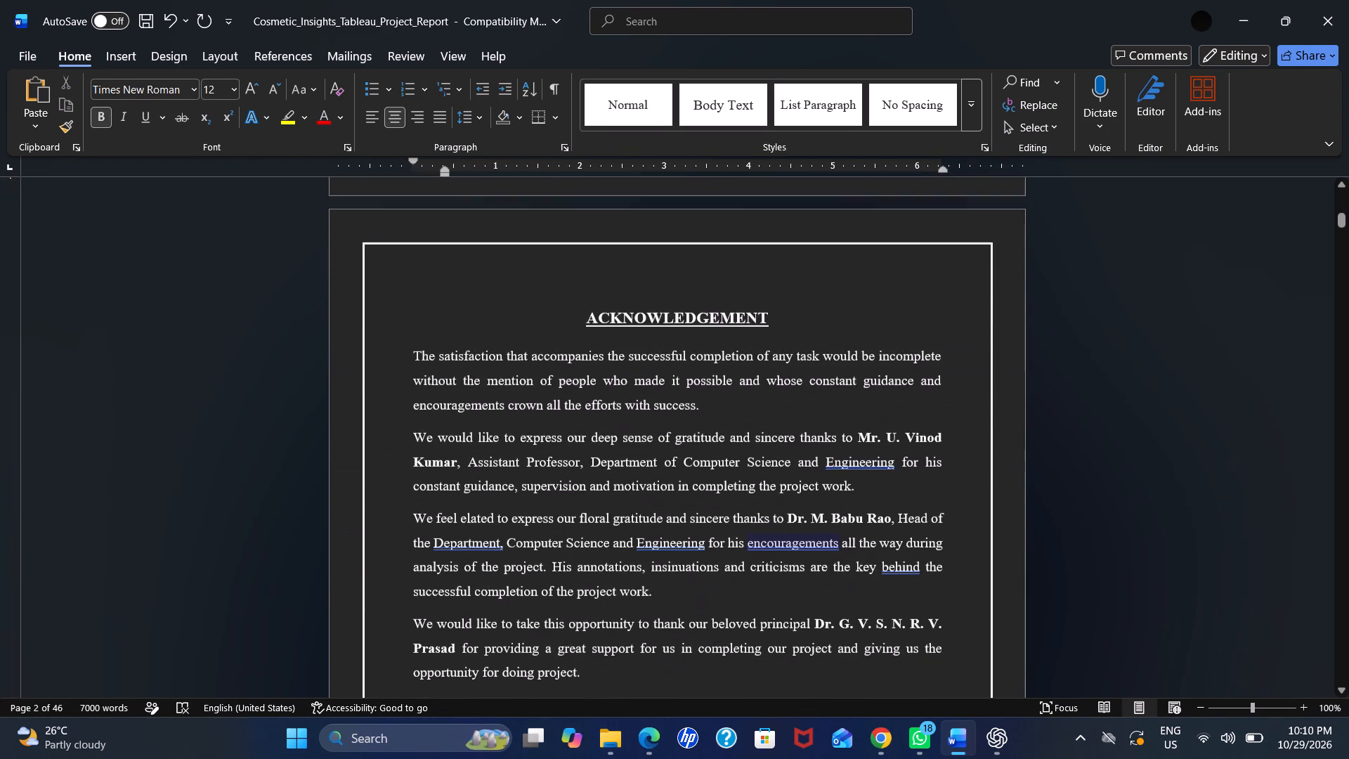
scroll(773, 533, "down", 1)
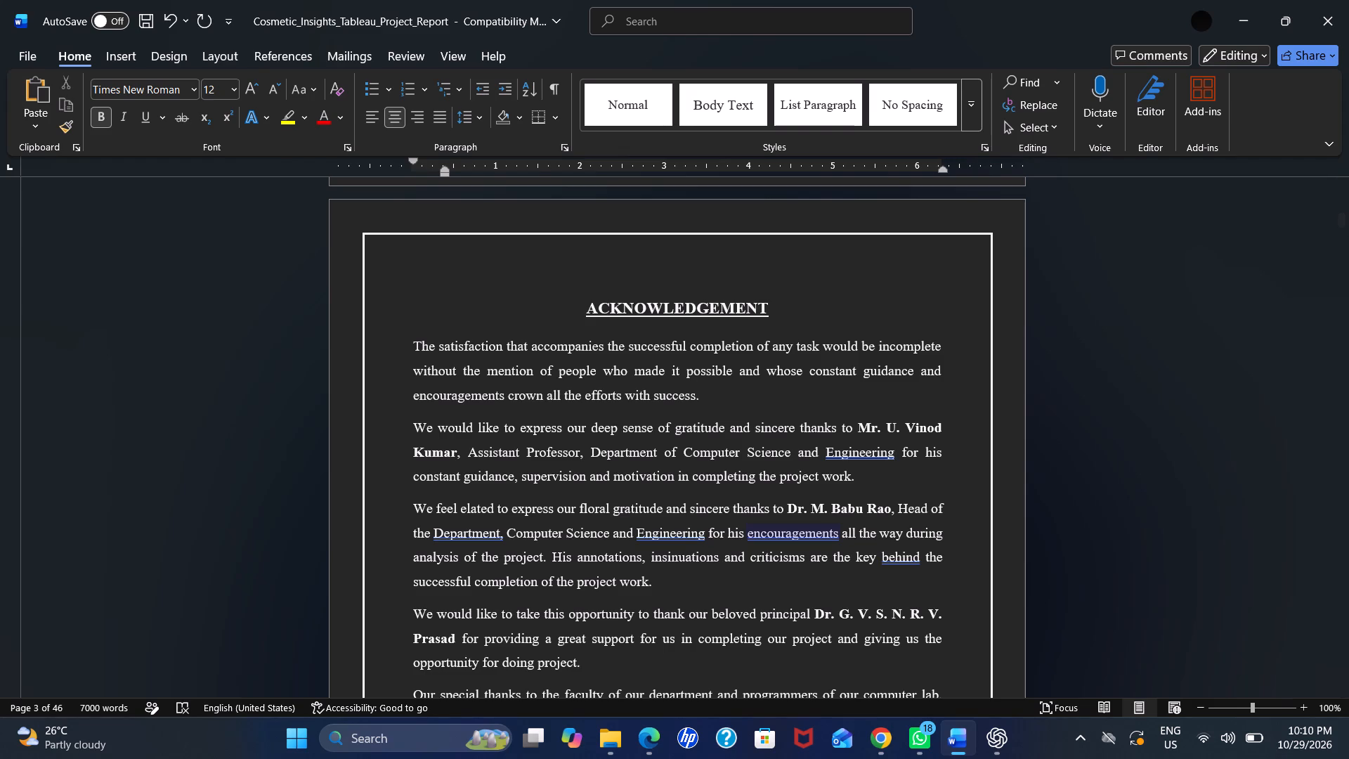
scroll(773, 533, "down", 1)
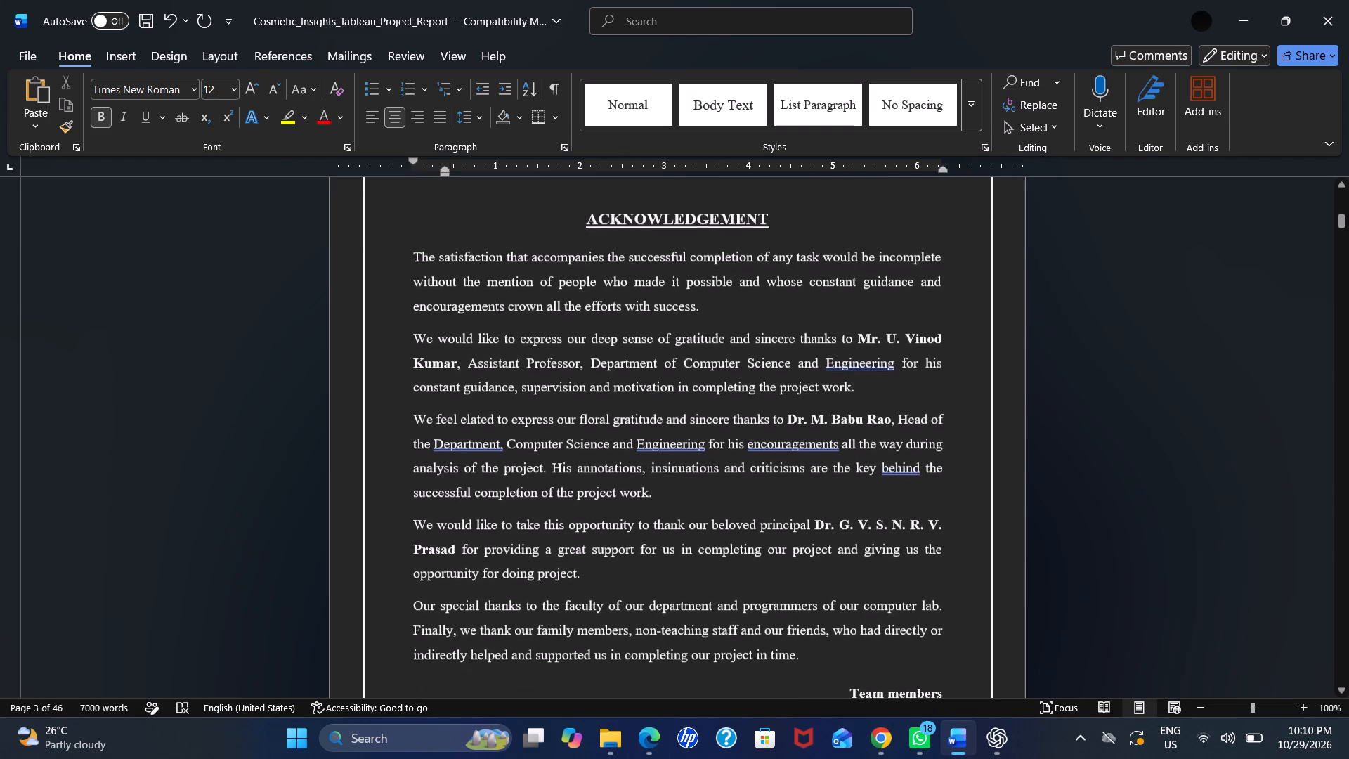
scroll(773, 533, "down", 1)
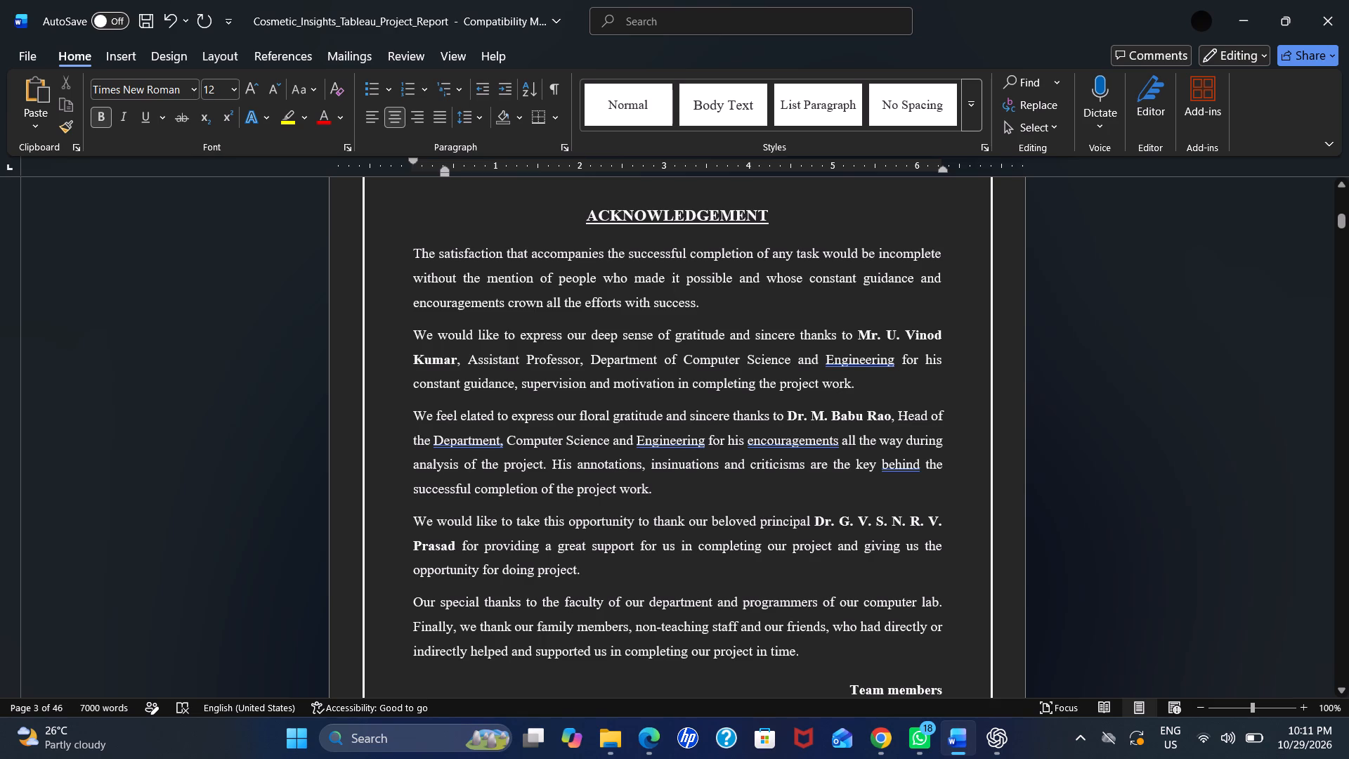
left_click_drag(414, 251, 648, 323)
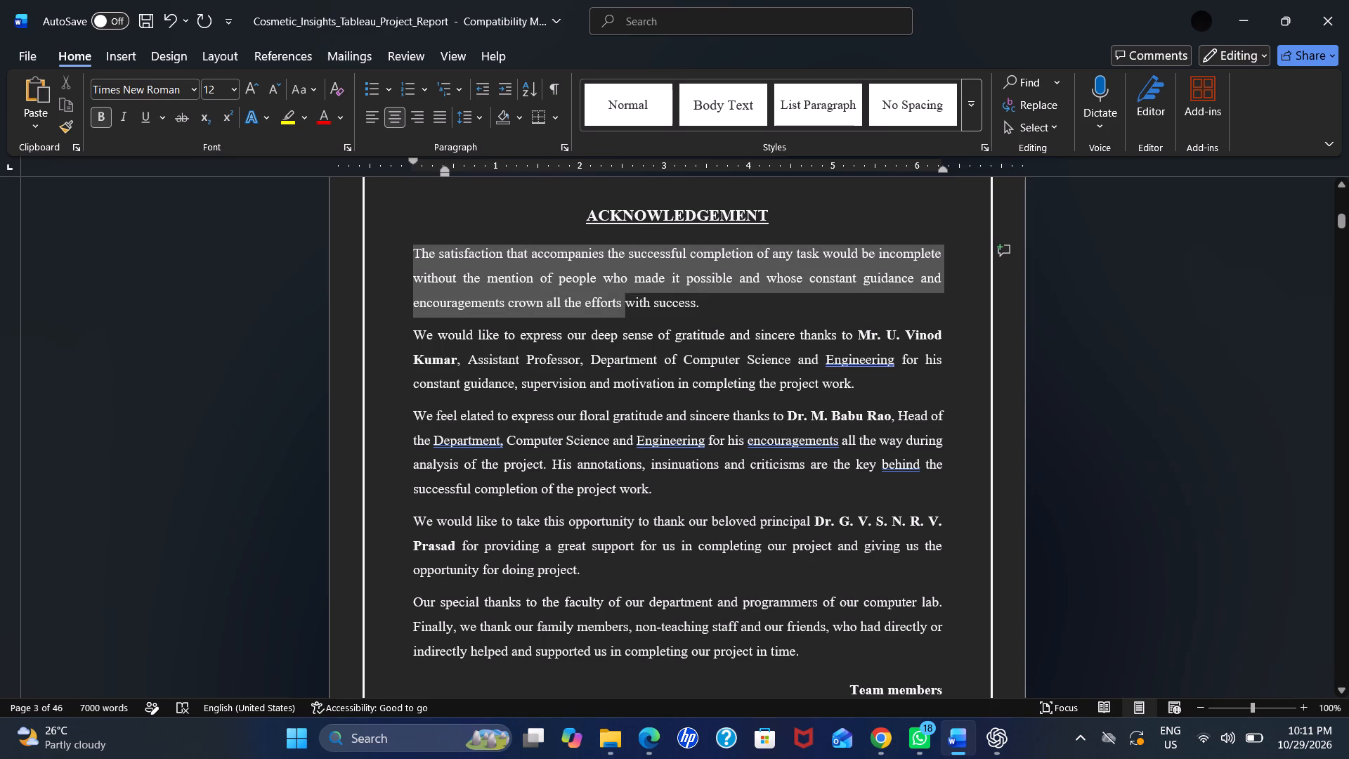
left_click_drag(648, 323, 860, 553)
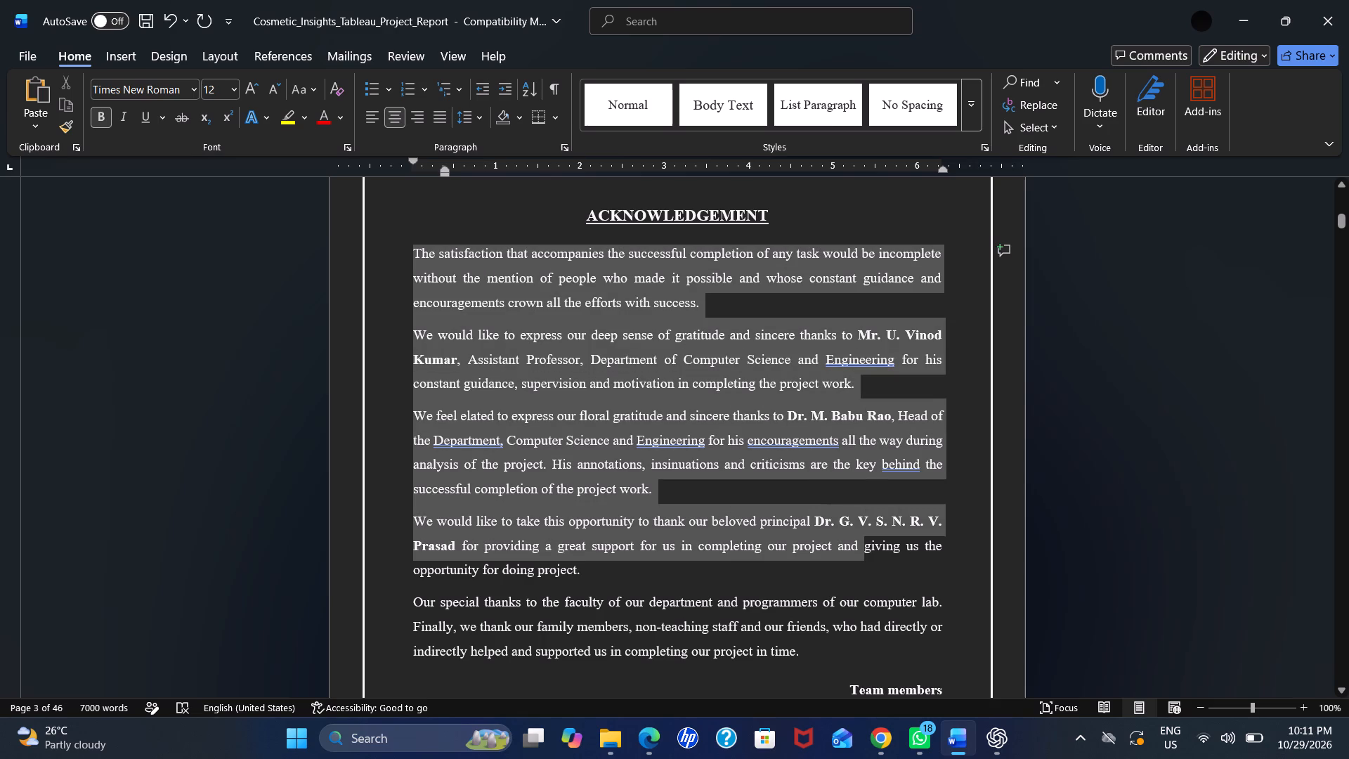
left_click_drag(860, 553, 949, 630)
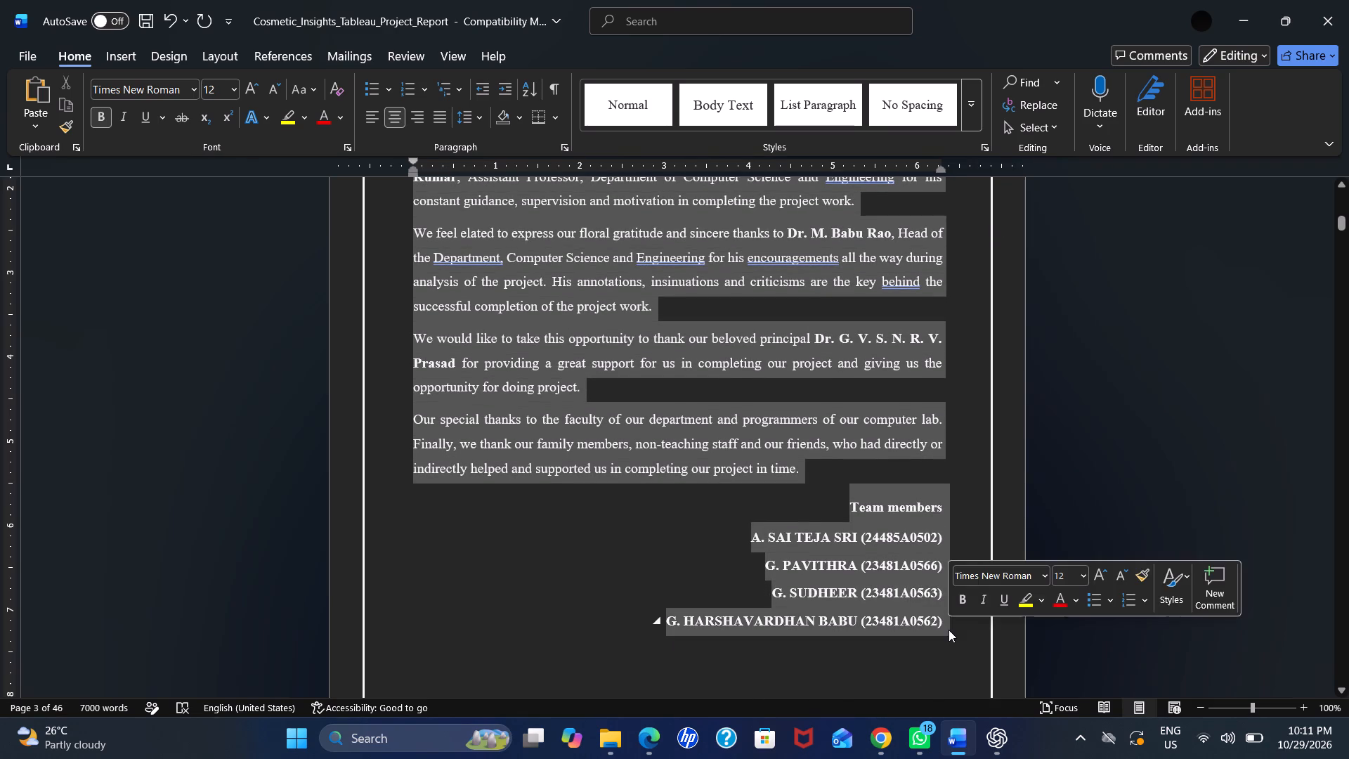
left_click(474, 122)
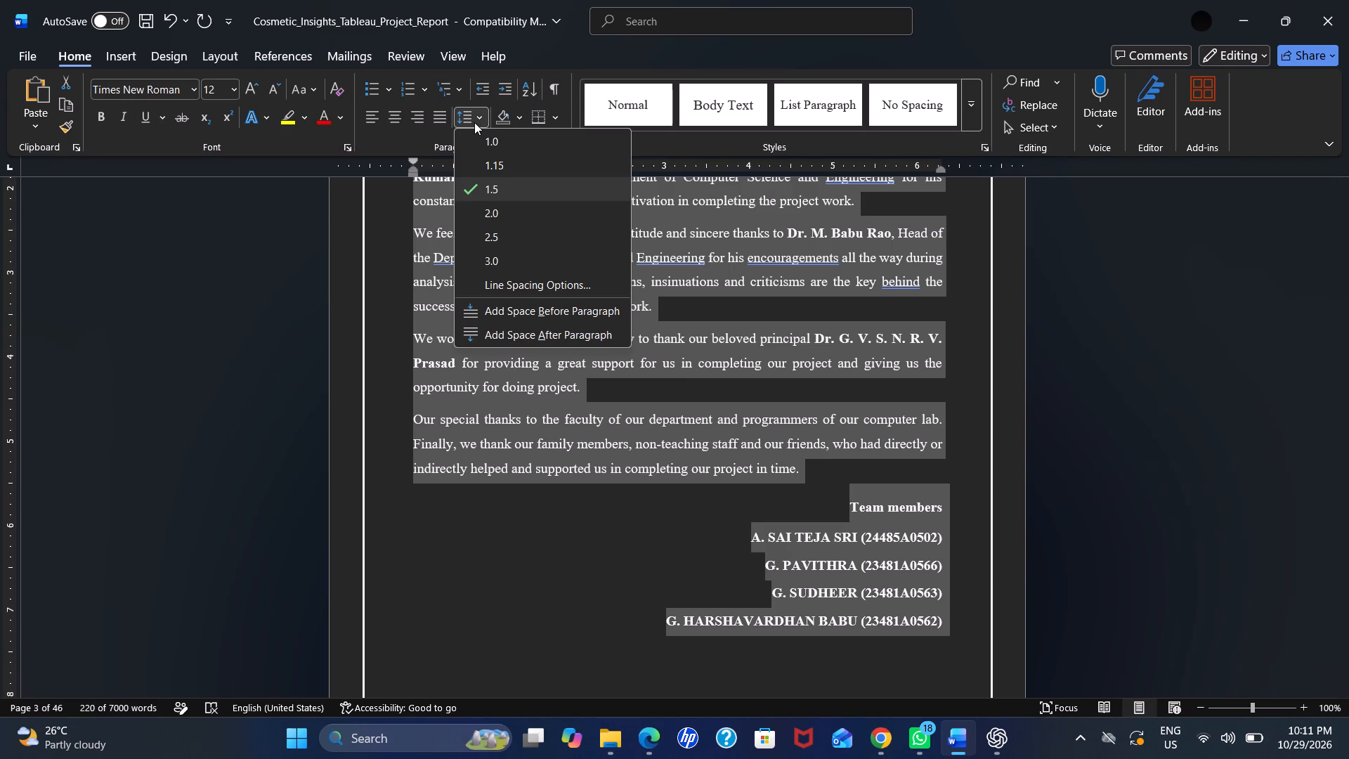
left_click(487, 190)
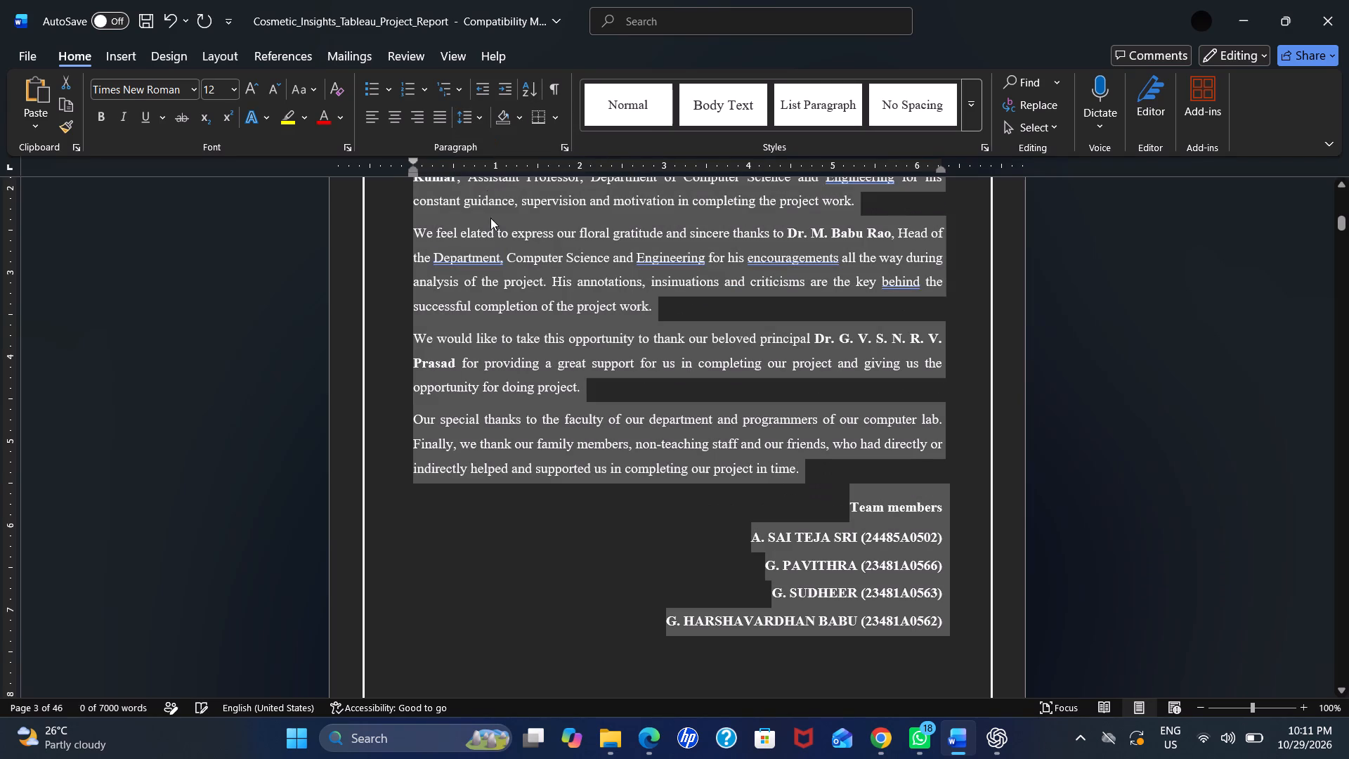
left_click(563, 537)
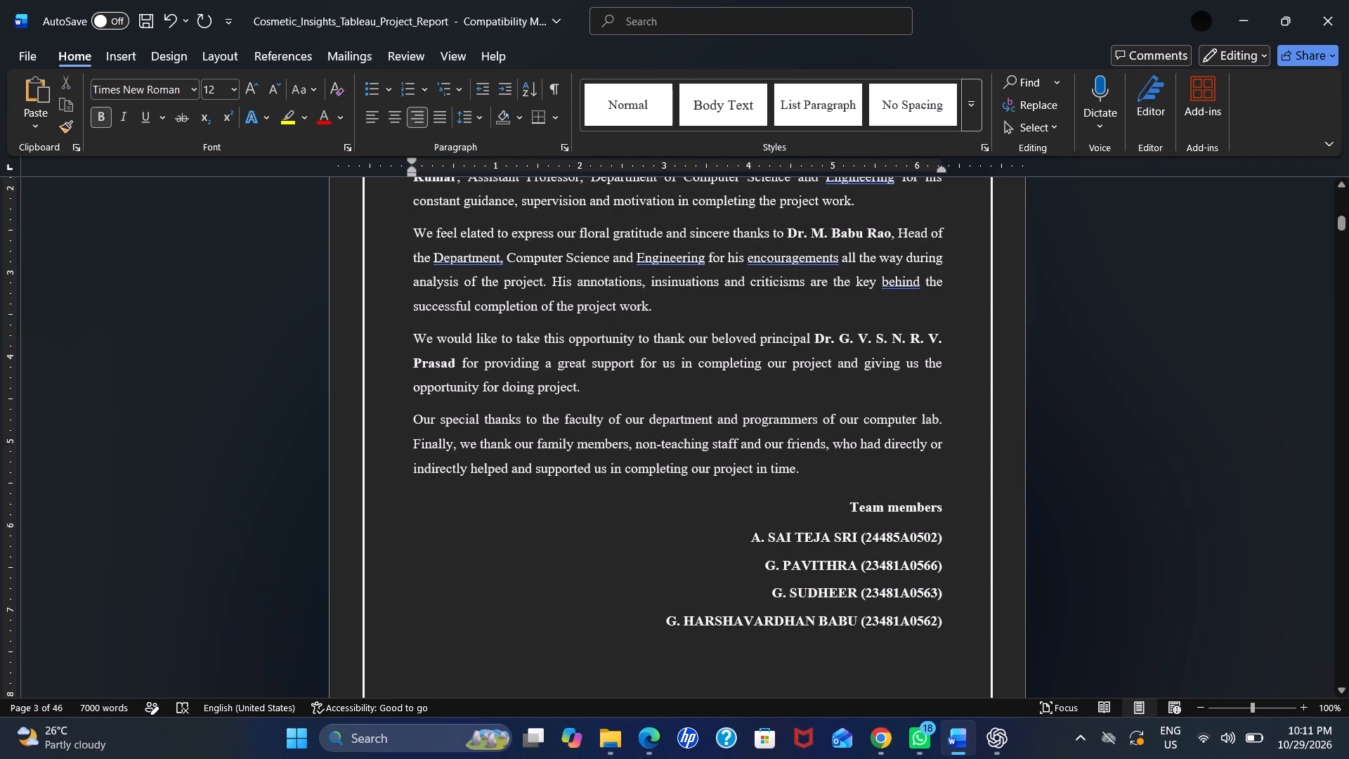
Check the font size of the four name lines under Team members on the Acknowledgement page.
left_click_drag(749, 536, 812, 559)
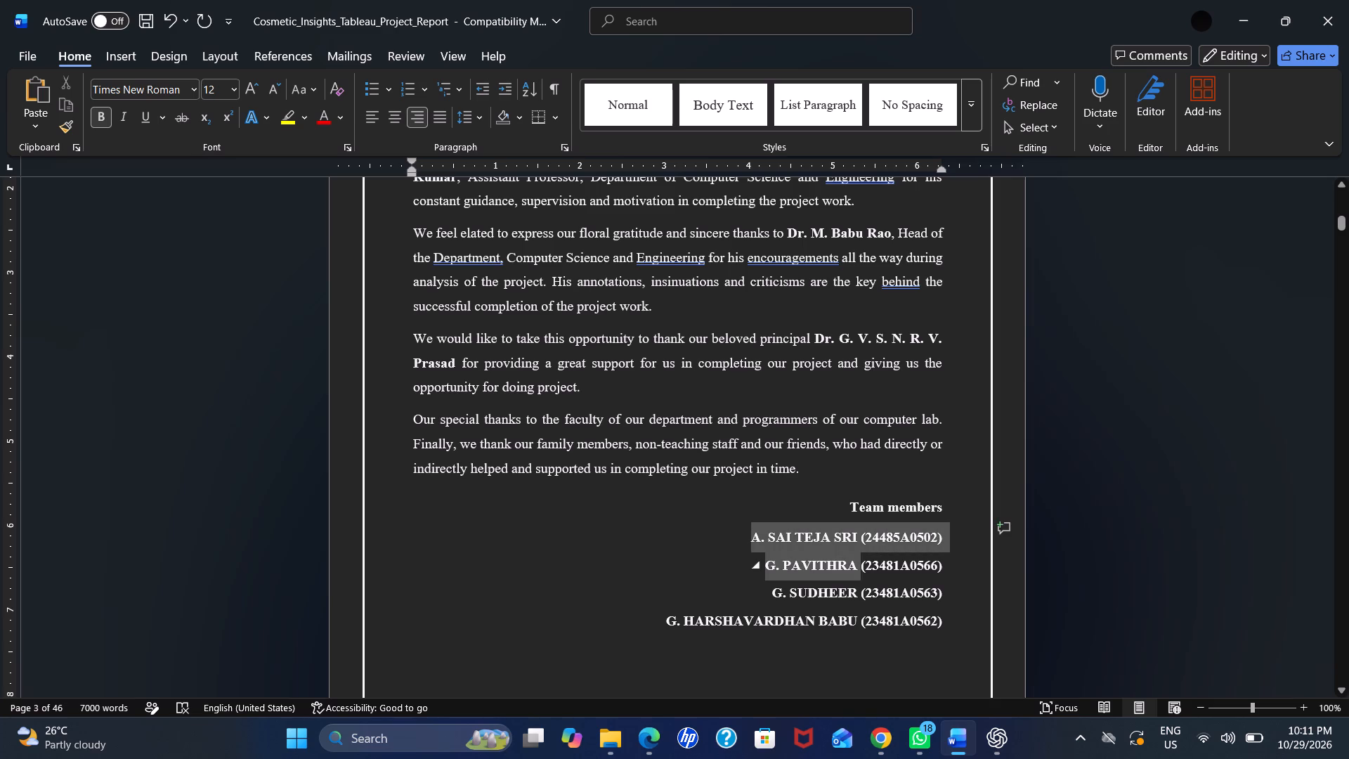
left_click_drag(812, 559, 910, 628)
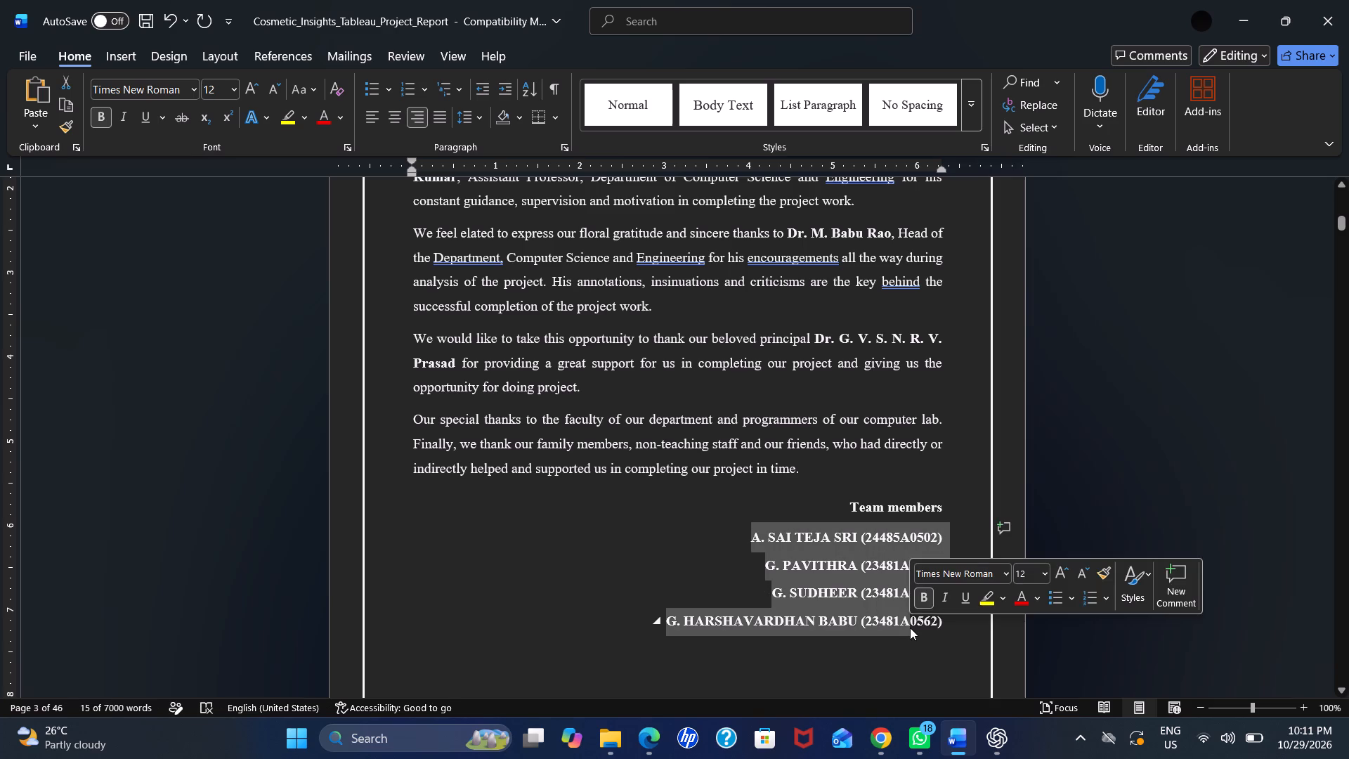
left_click(802, 498)
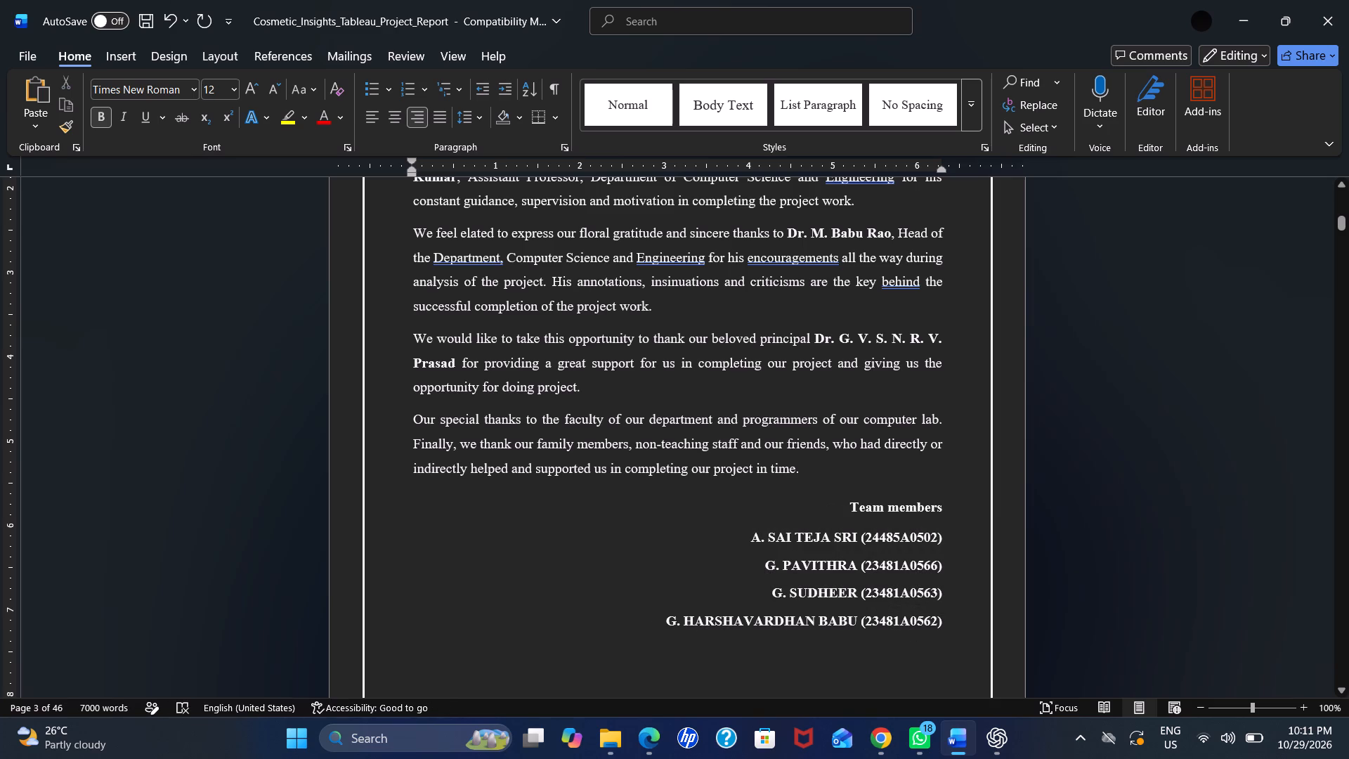
left_click(762, 531)
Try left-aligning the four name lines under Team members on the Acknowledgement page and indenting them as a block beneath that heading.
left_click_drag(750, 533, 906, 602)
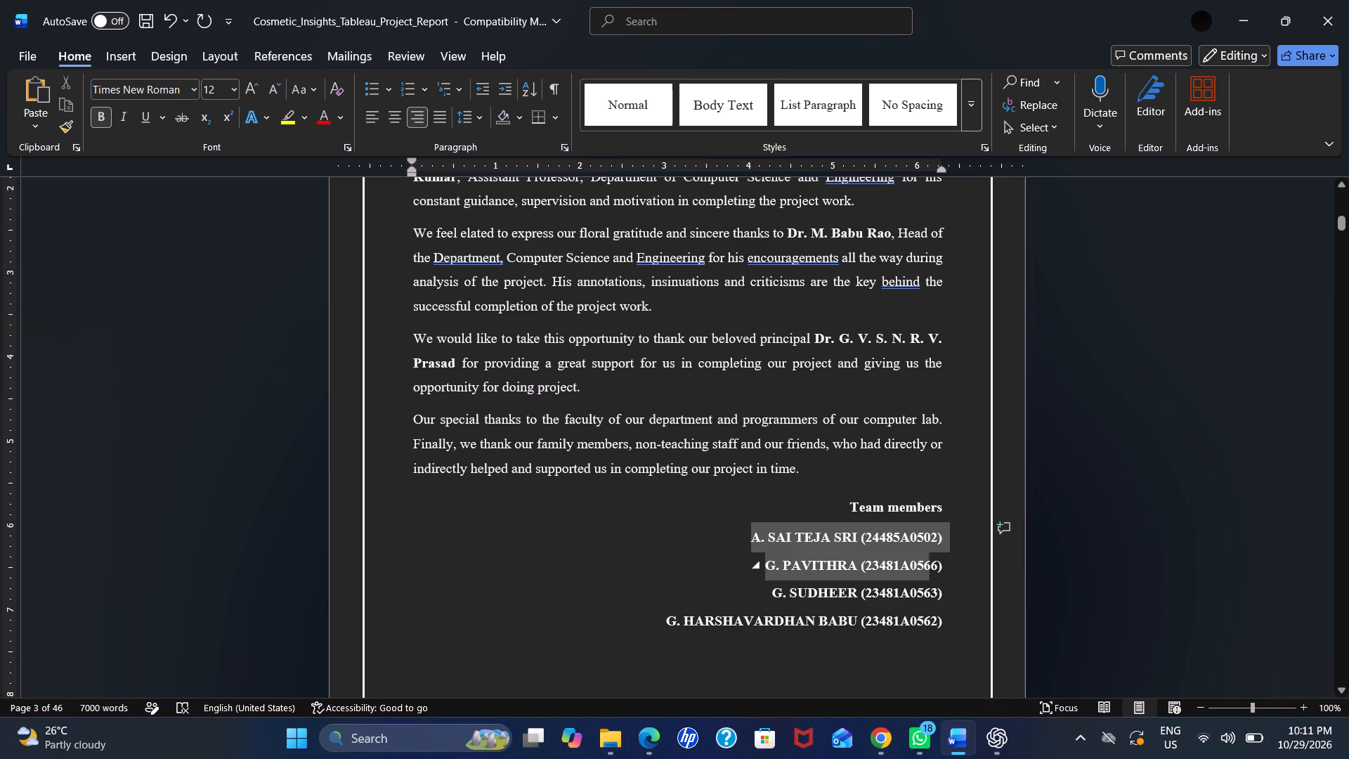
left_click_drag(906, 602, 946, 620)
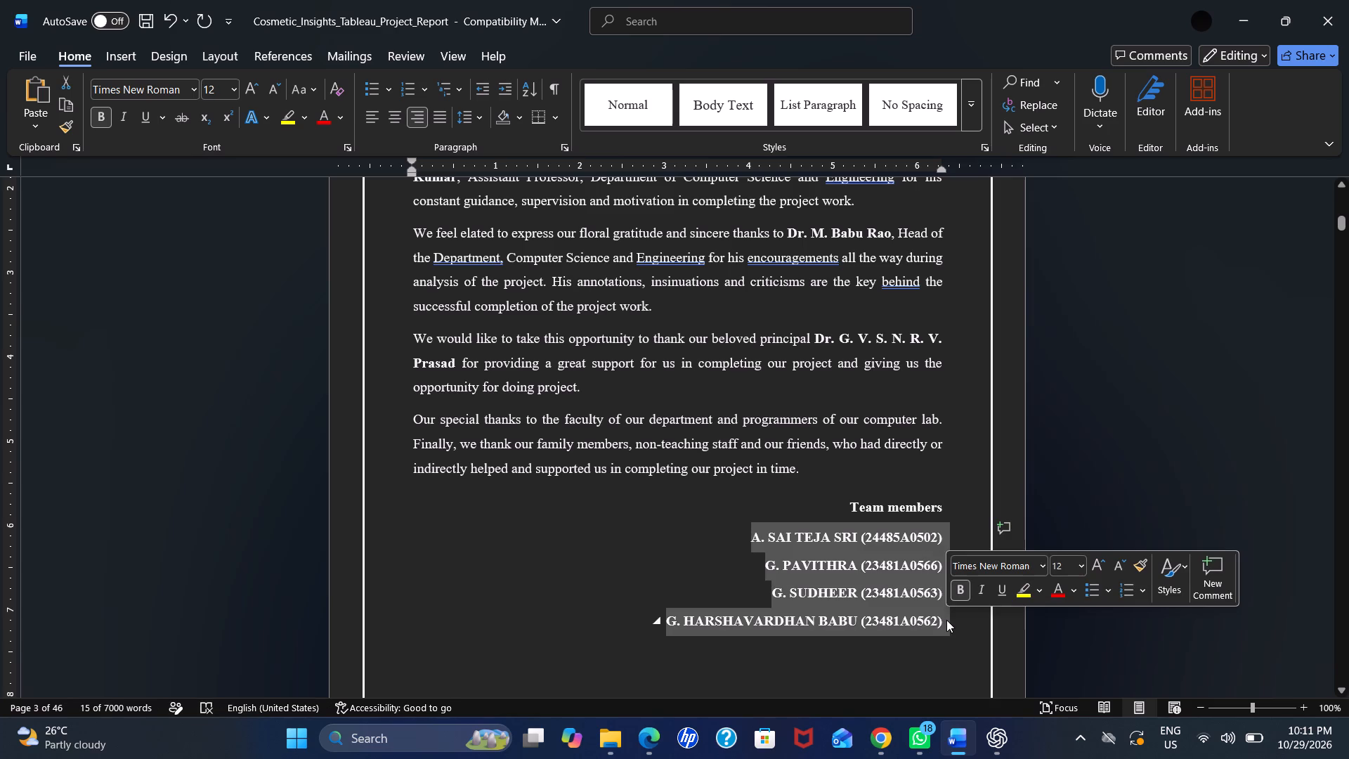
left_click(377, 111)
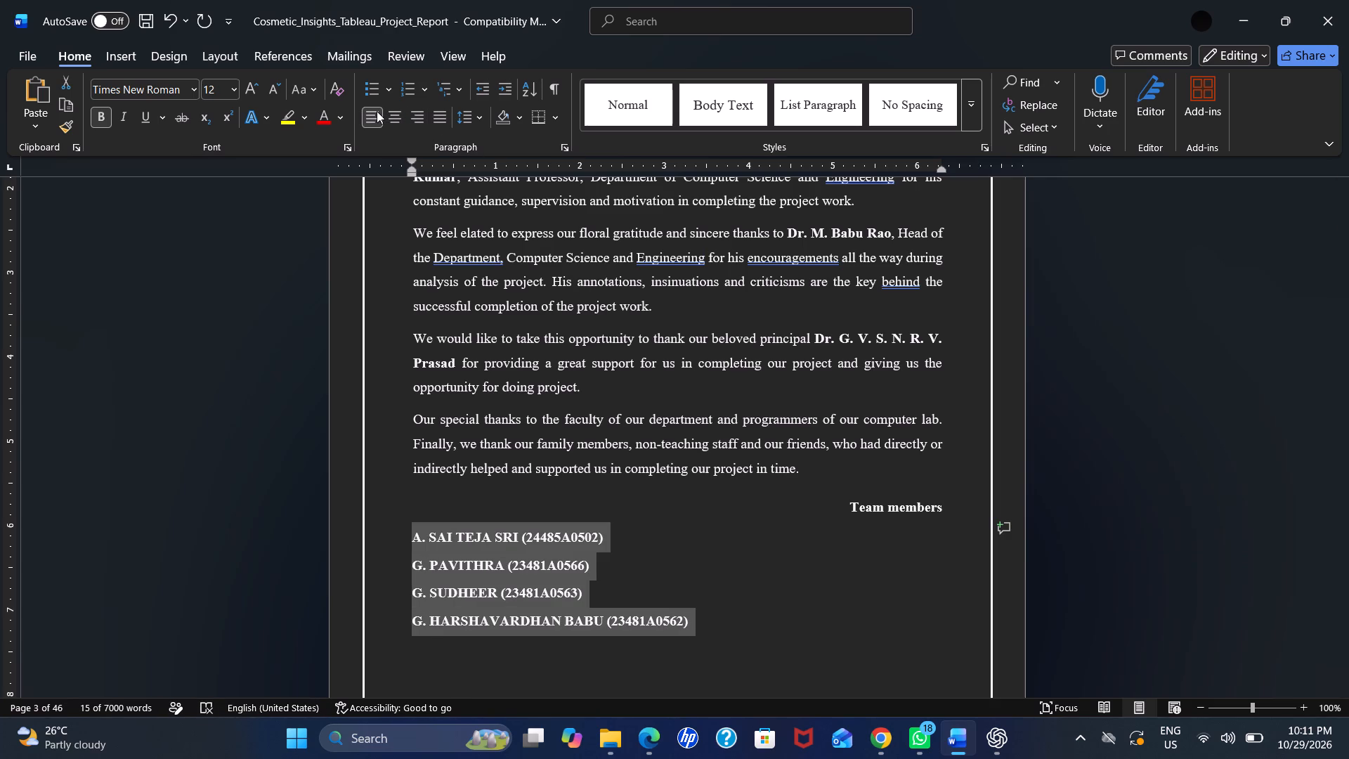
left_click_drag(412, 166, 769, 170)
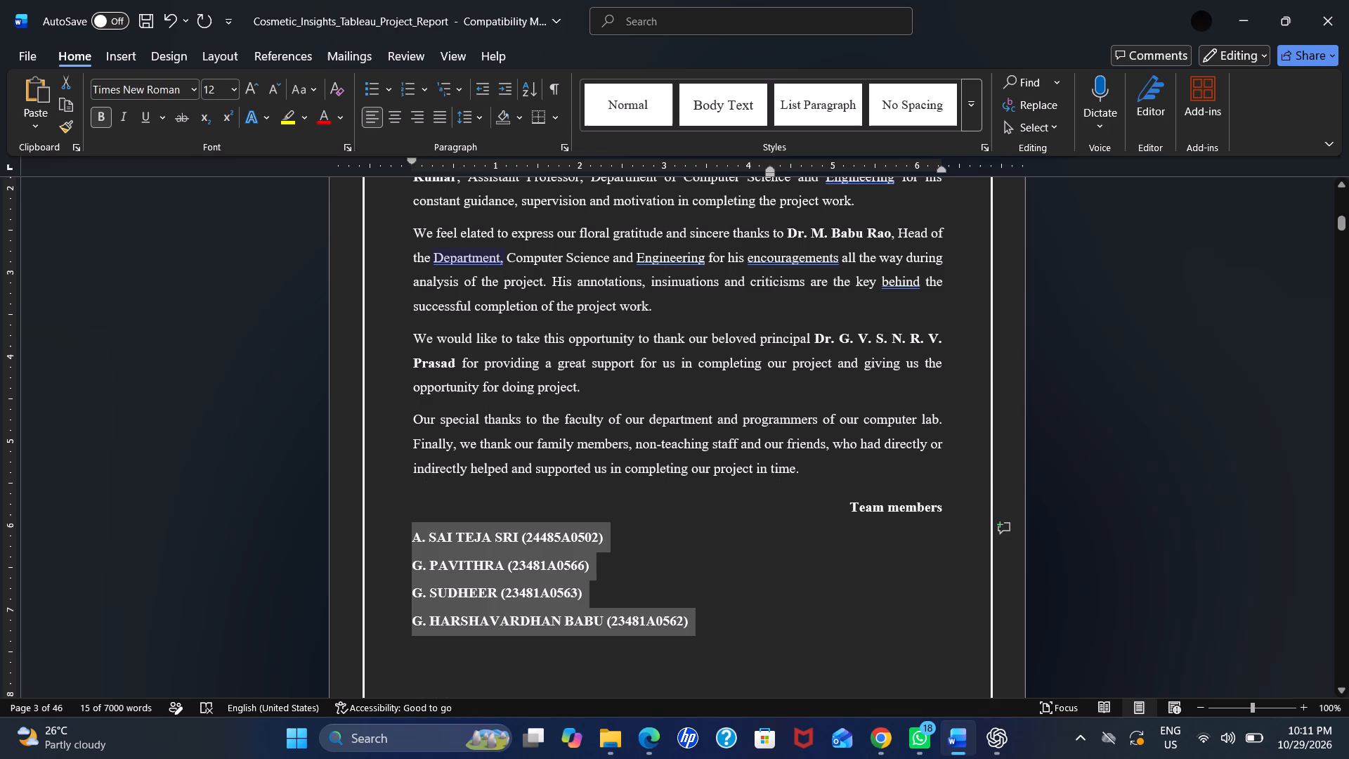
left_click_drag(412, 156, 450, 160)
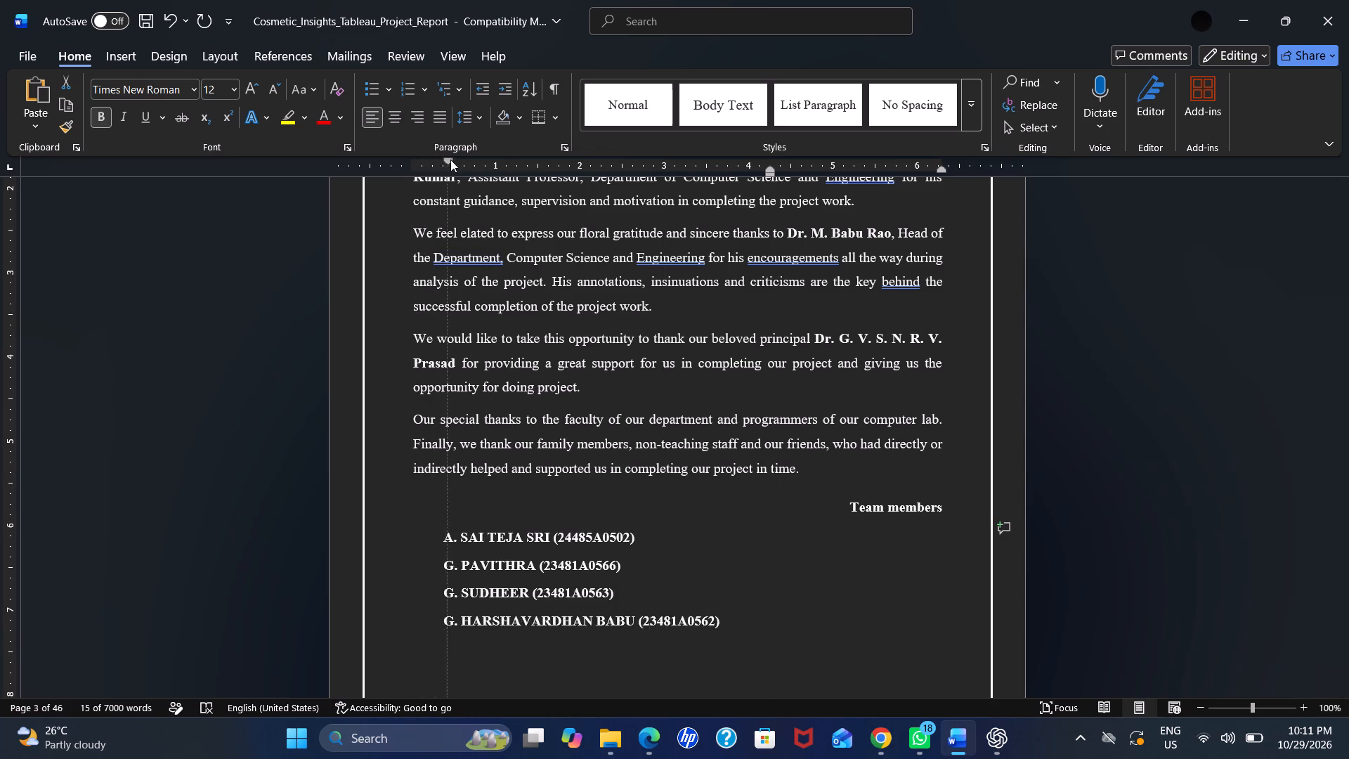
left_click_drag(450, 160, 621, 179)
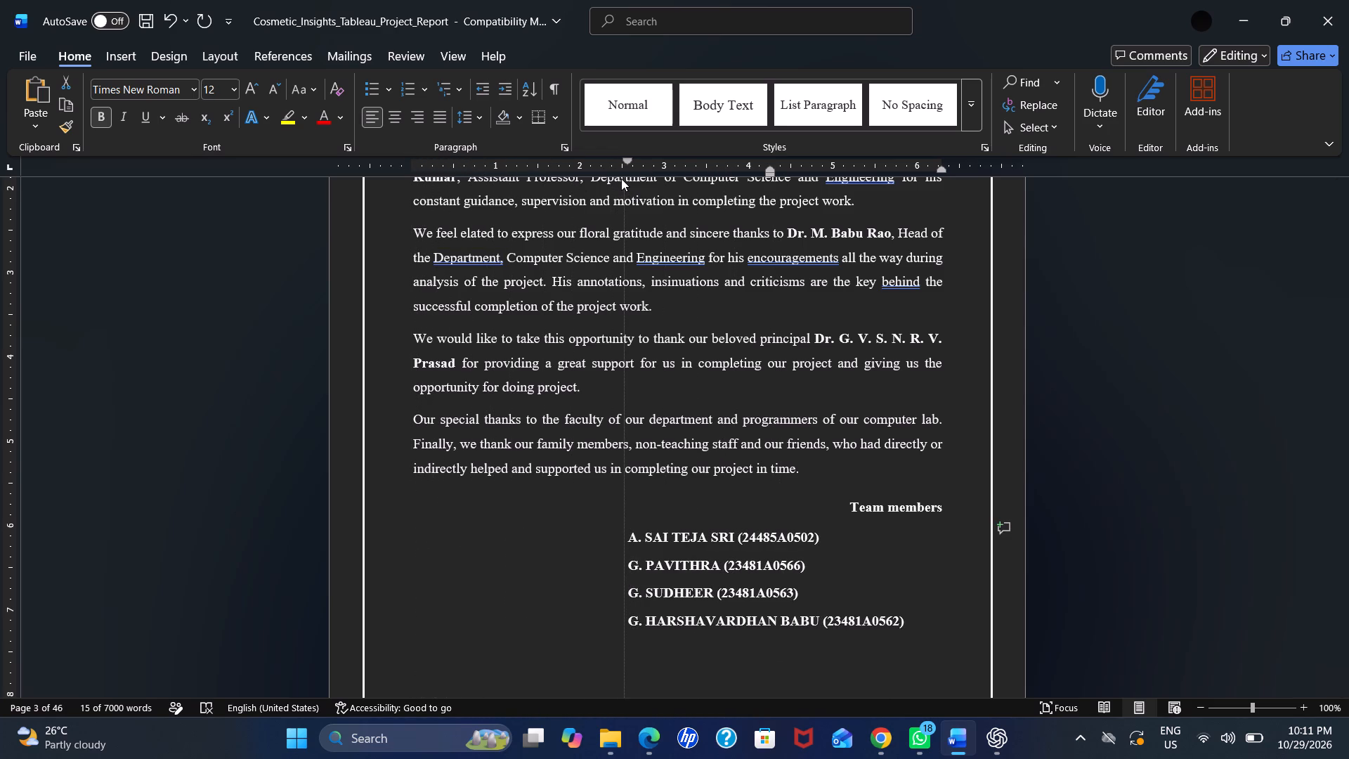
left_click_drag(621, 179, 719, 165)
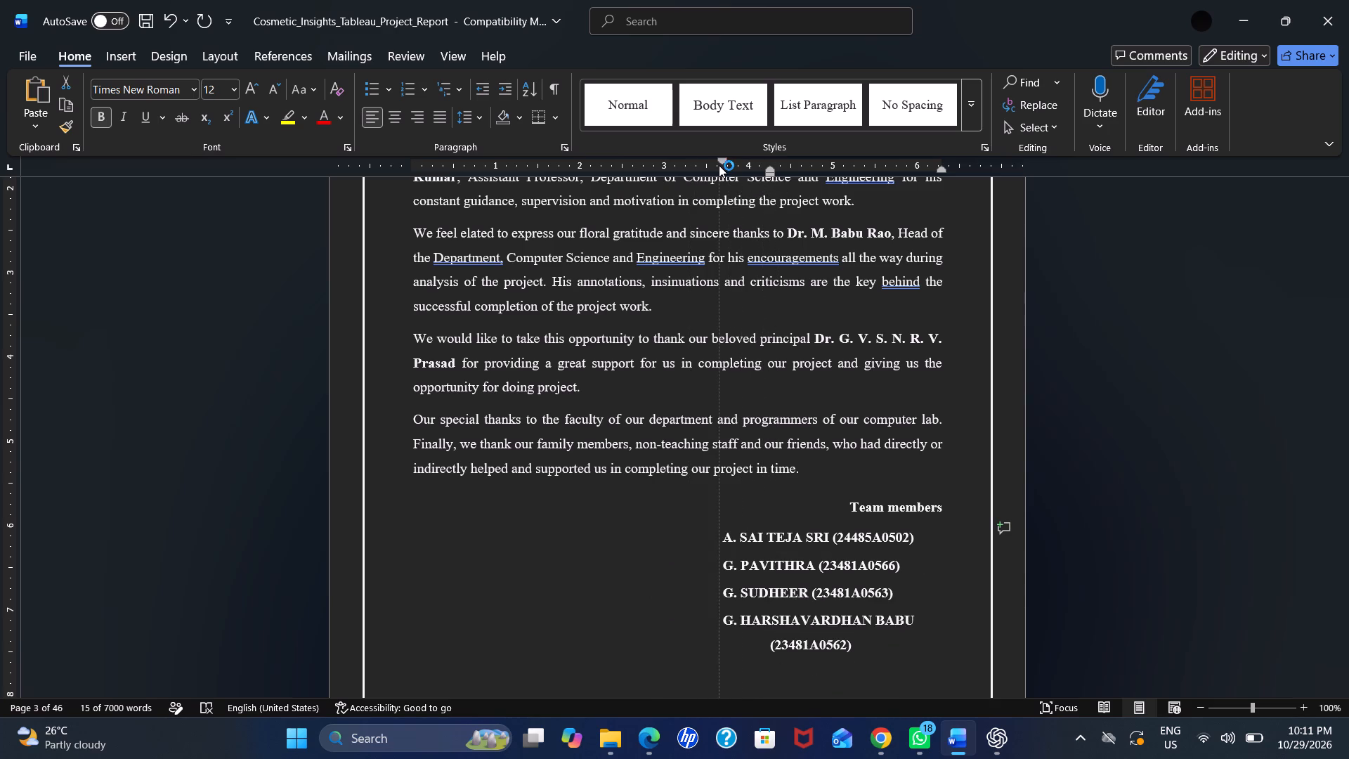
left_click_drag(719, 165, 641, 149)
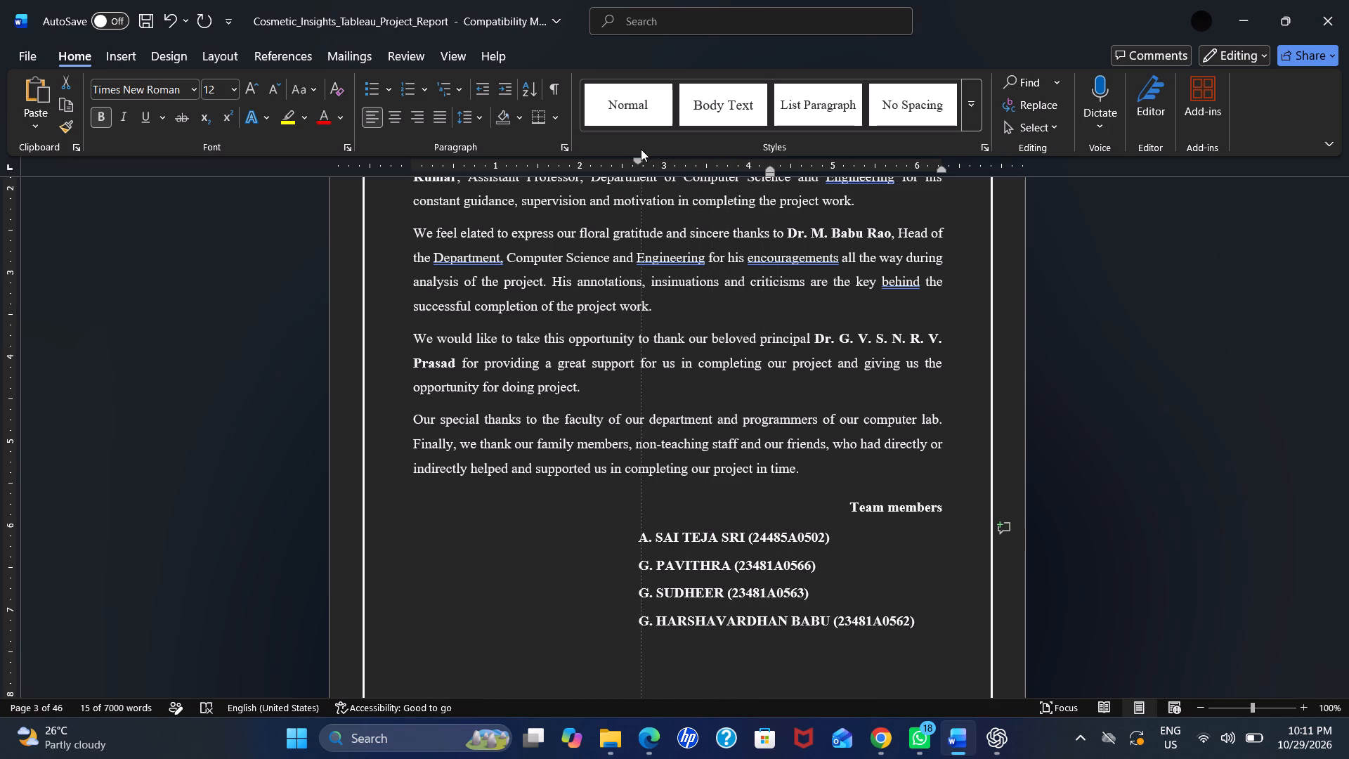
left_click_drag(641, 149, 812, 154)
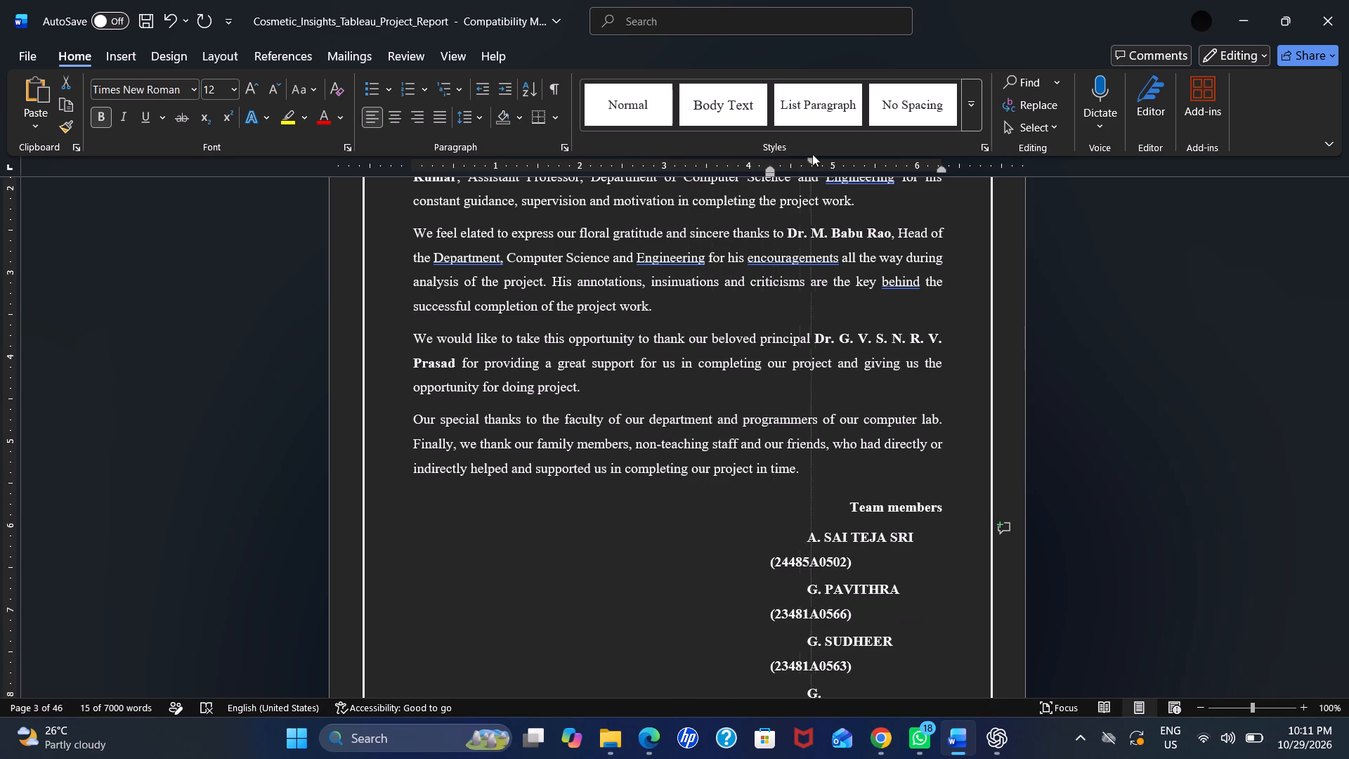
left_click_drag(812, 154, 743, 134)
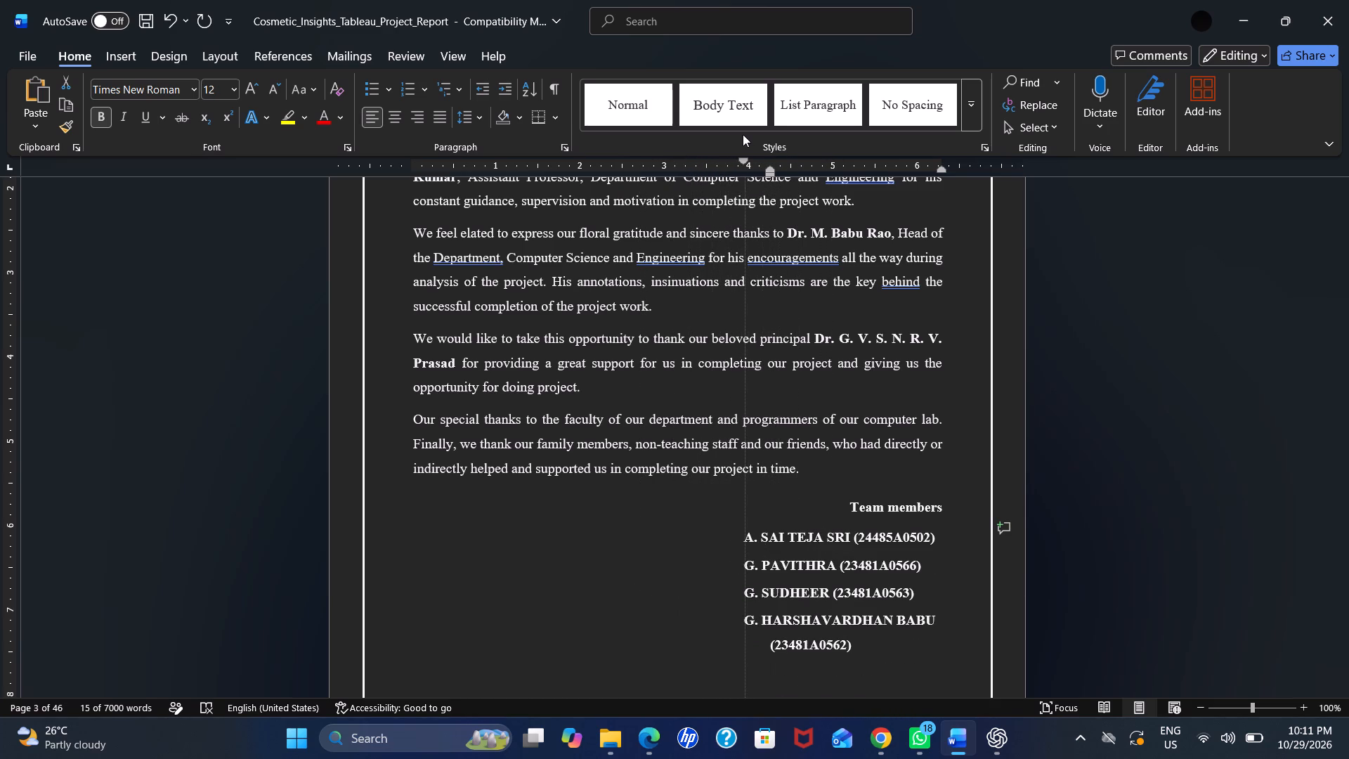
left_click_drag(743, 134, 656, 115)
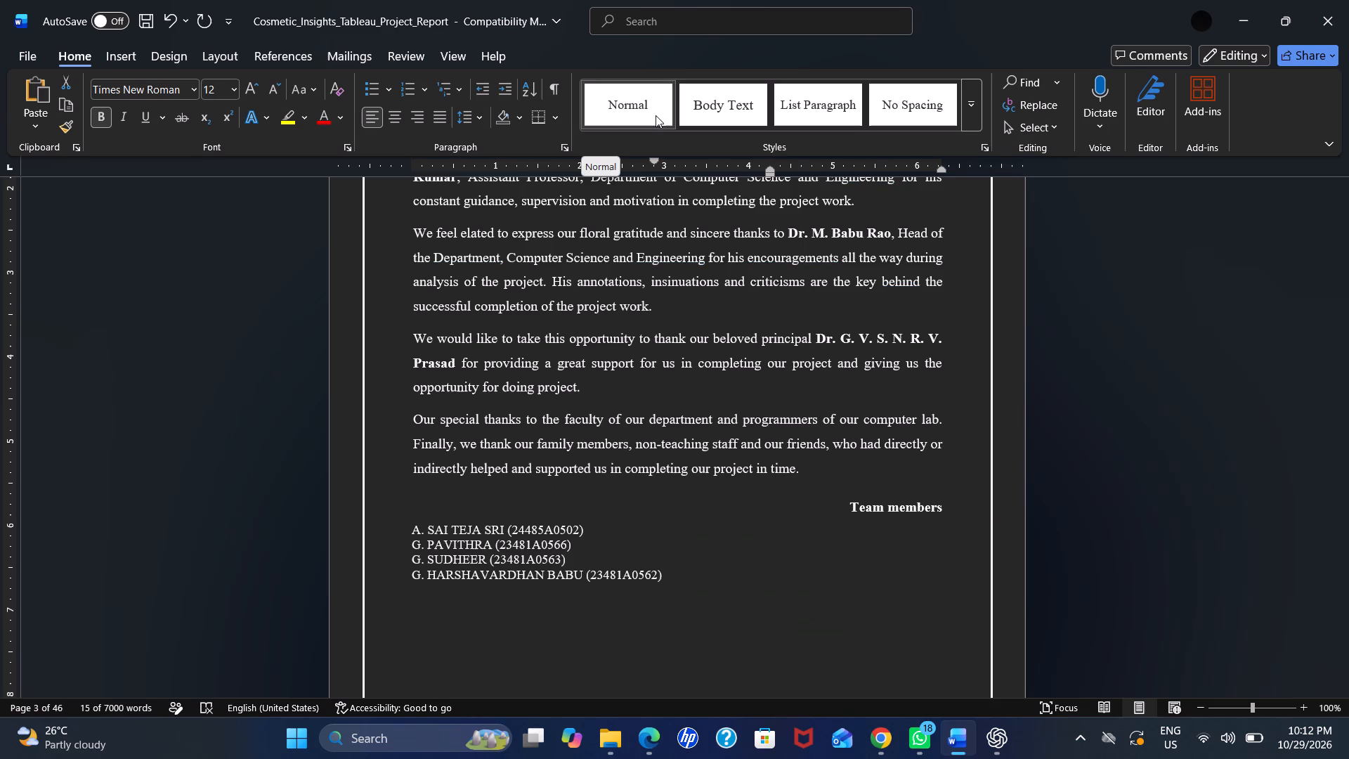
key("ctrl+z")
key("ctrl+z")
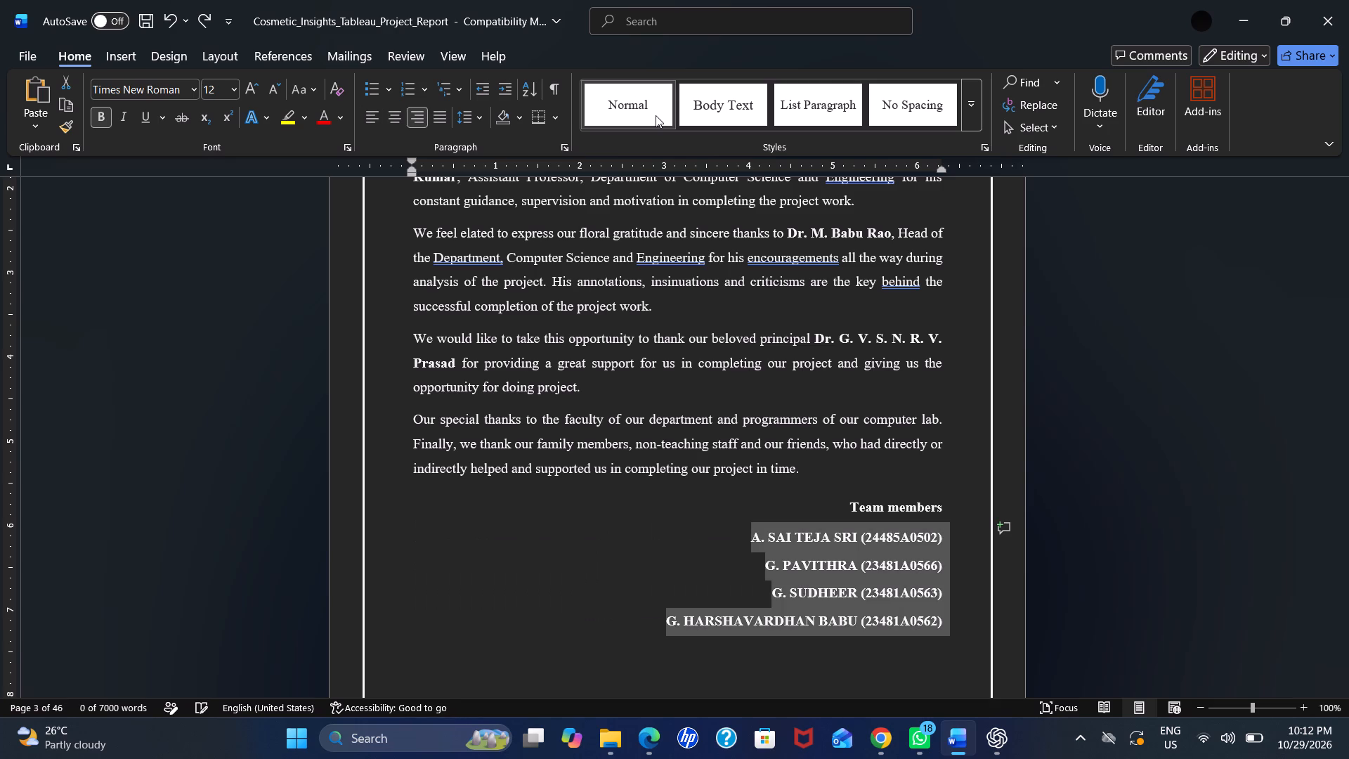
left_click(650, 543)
Review the layout of the pages following the Acknowledgement, from the Abstract through the end of the Index.
scroll(650, 543, "down", 2)
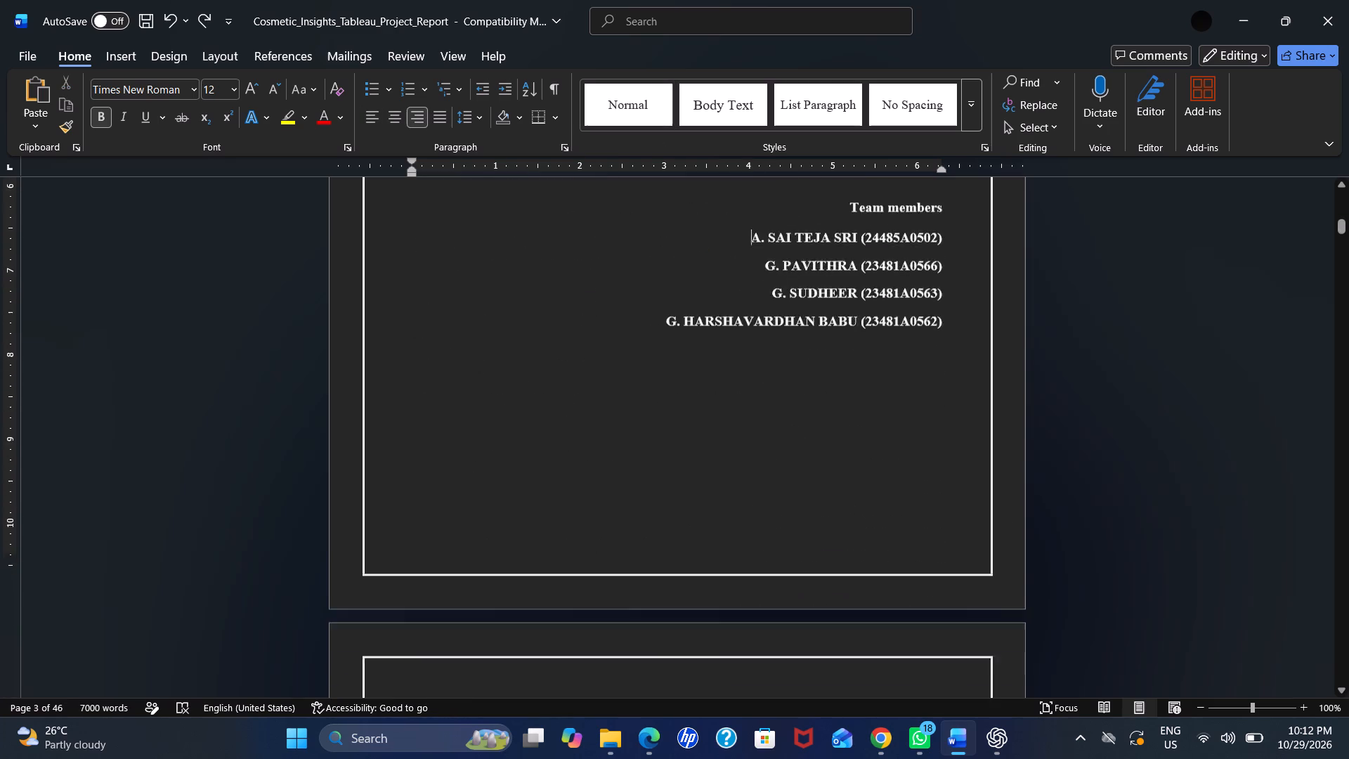
scroll(650, 543, "down", 4)
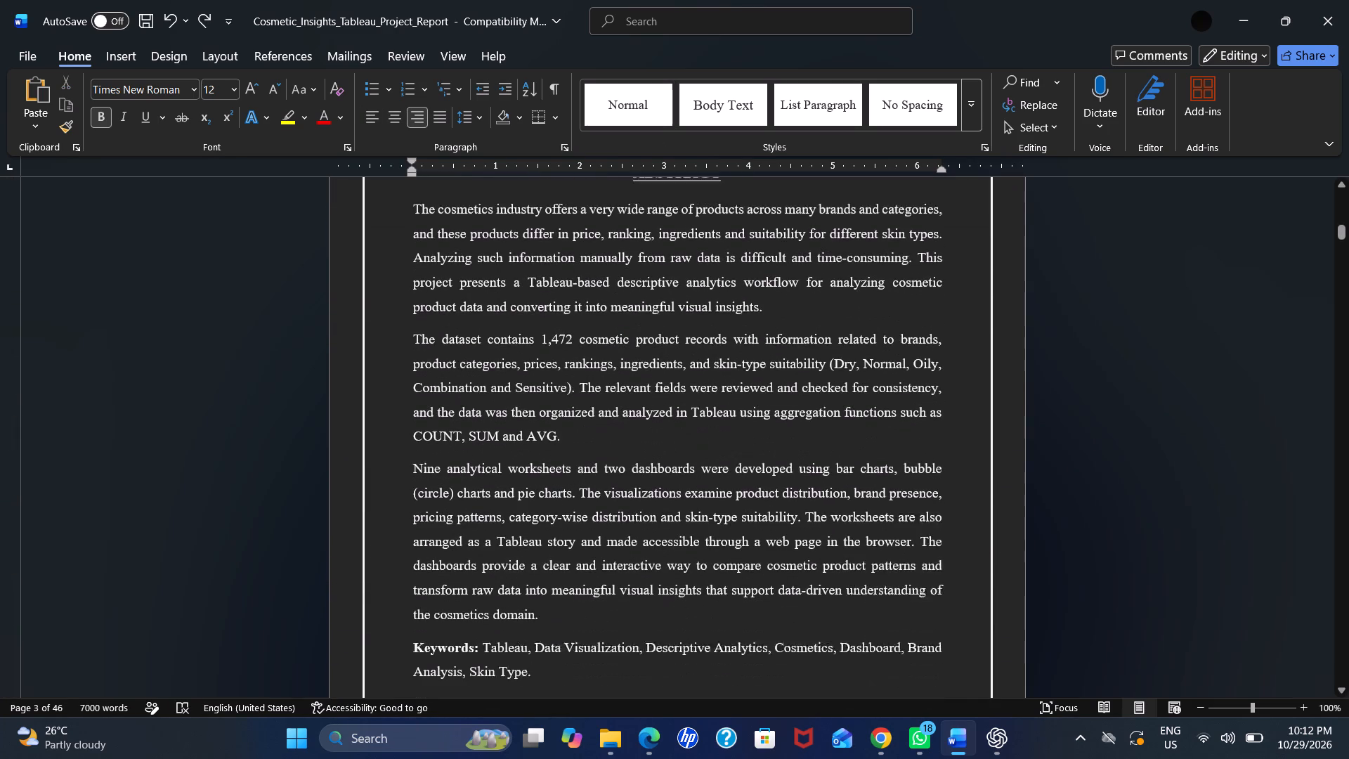
scroll(650, 543, "down", 1)
scroll(519, 332, "up", 1)
scroll(550, 427, "down", 1, "ctrl")
scroll(550, 427, "up", 1, "ctrl")
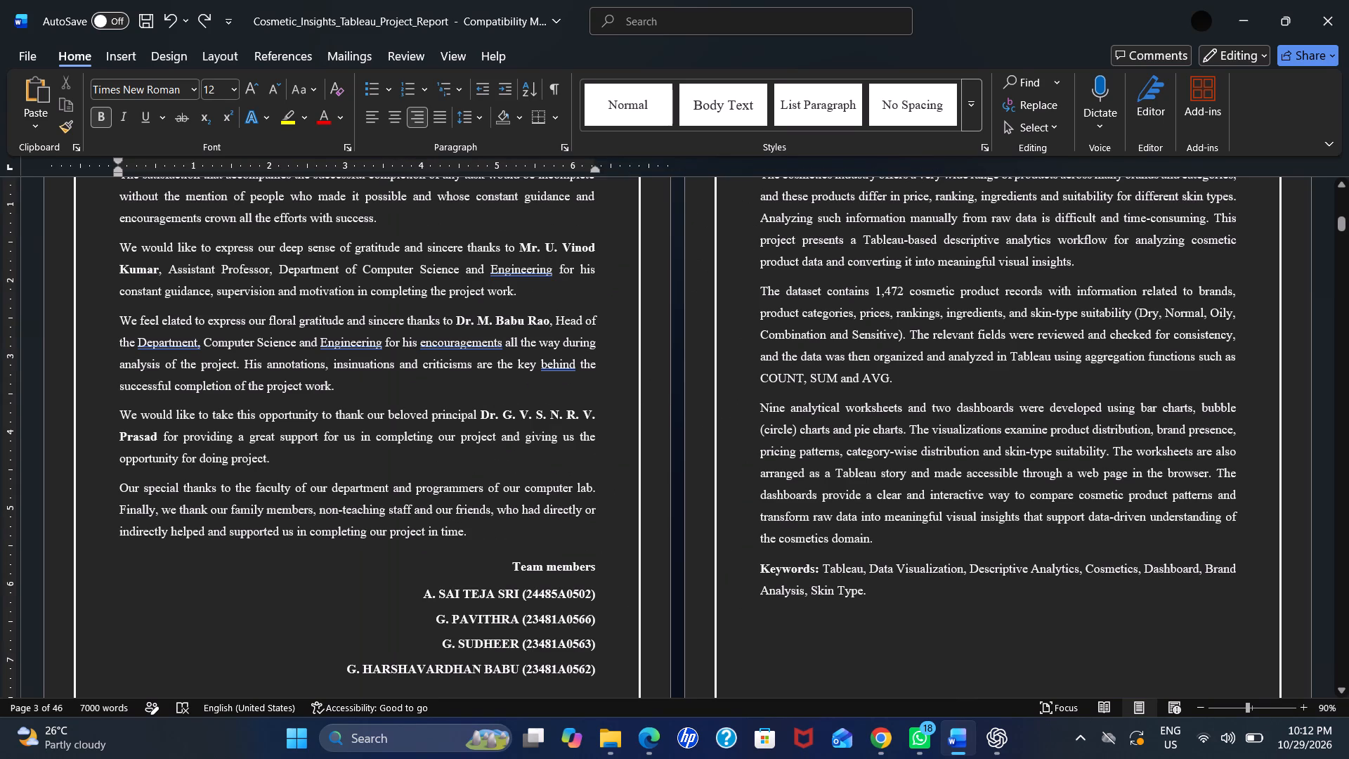
left_click_drag(1246, 702, 1249, 702)
left_click_drag(1249, 702, 1257, 702)
left_click_drag(1246, 707, 1256, 707)
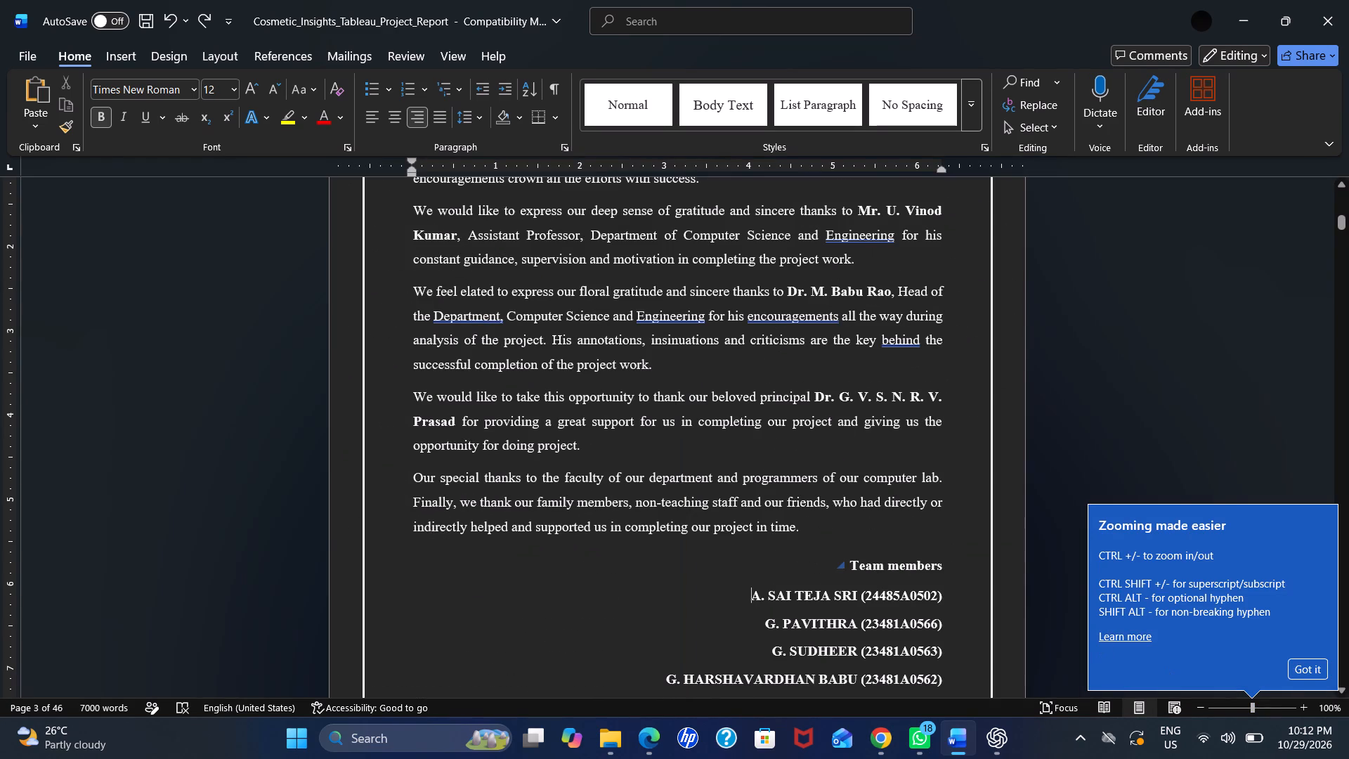
scroll(802, 558, "down", 4)
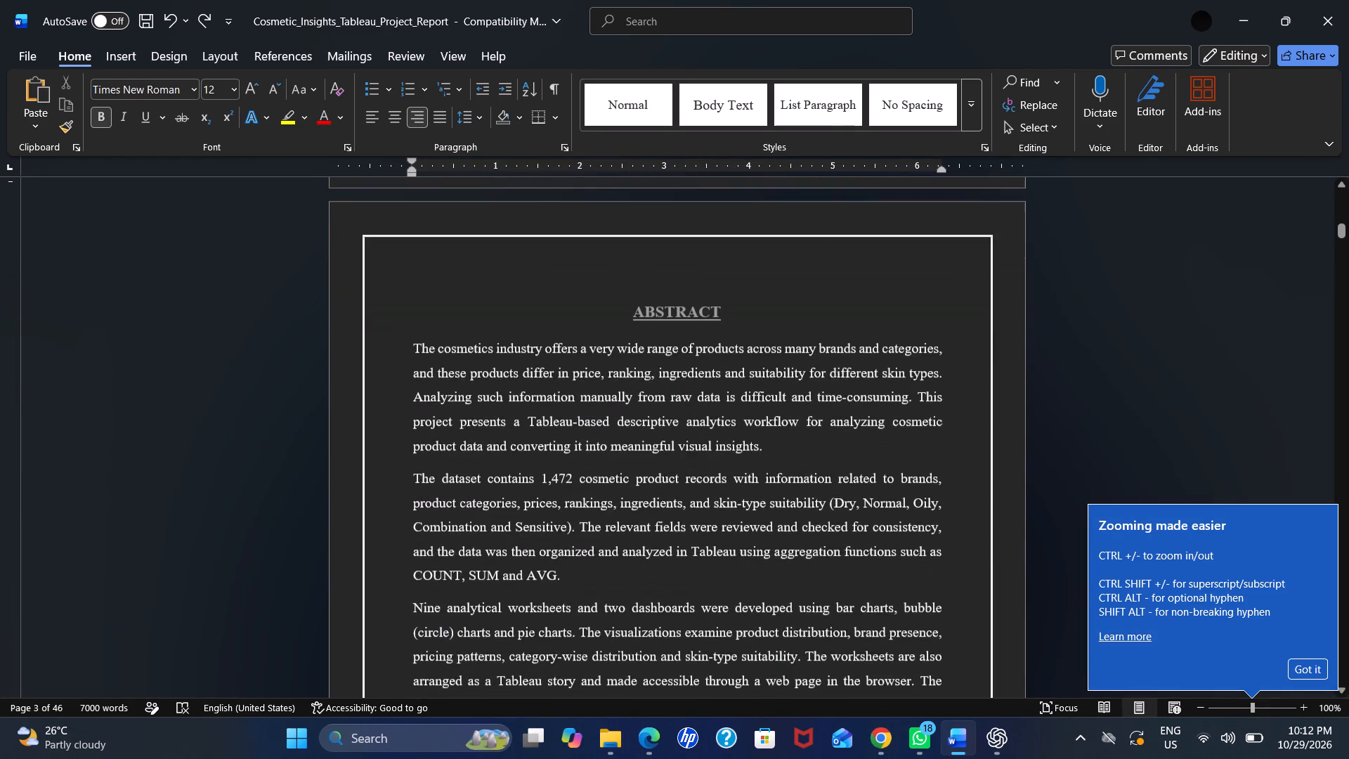
scroll(802, 558, "down", 4)
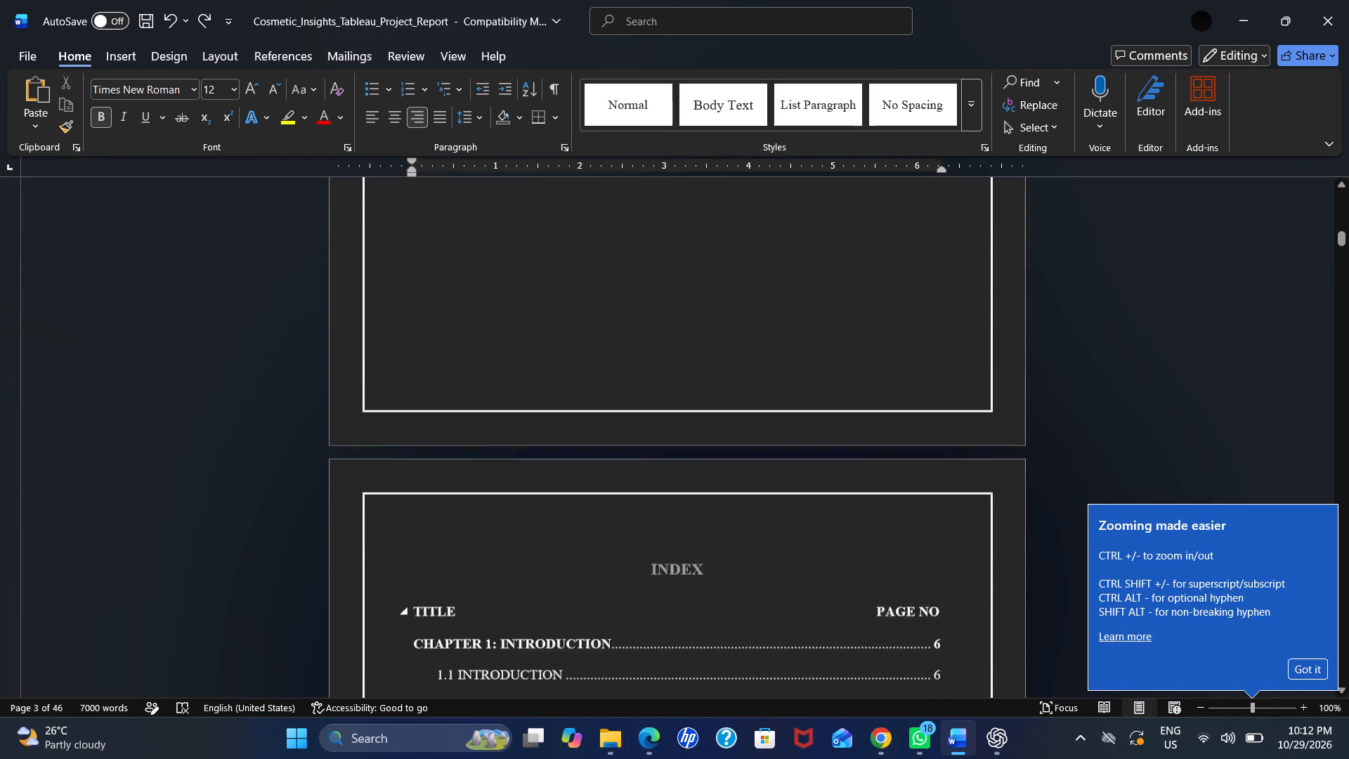
scroll(802, 558, "down", 4)
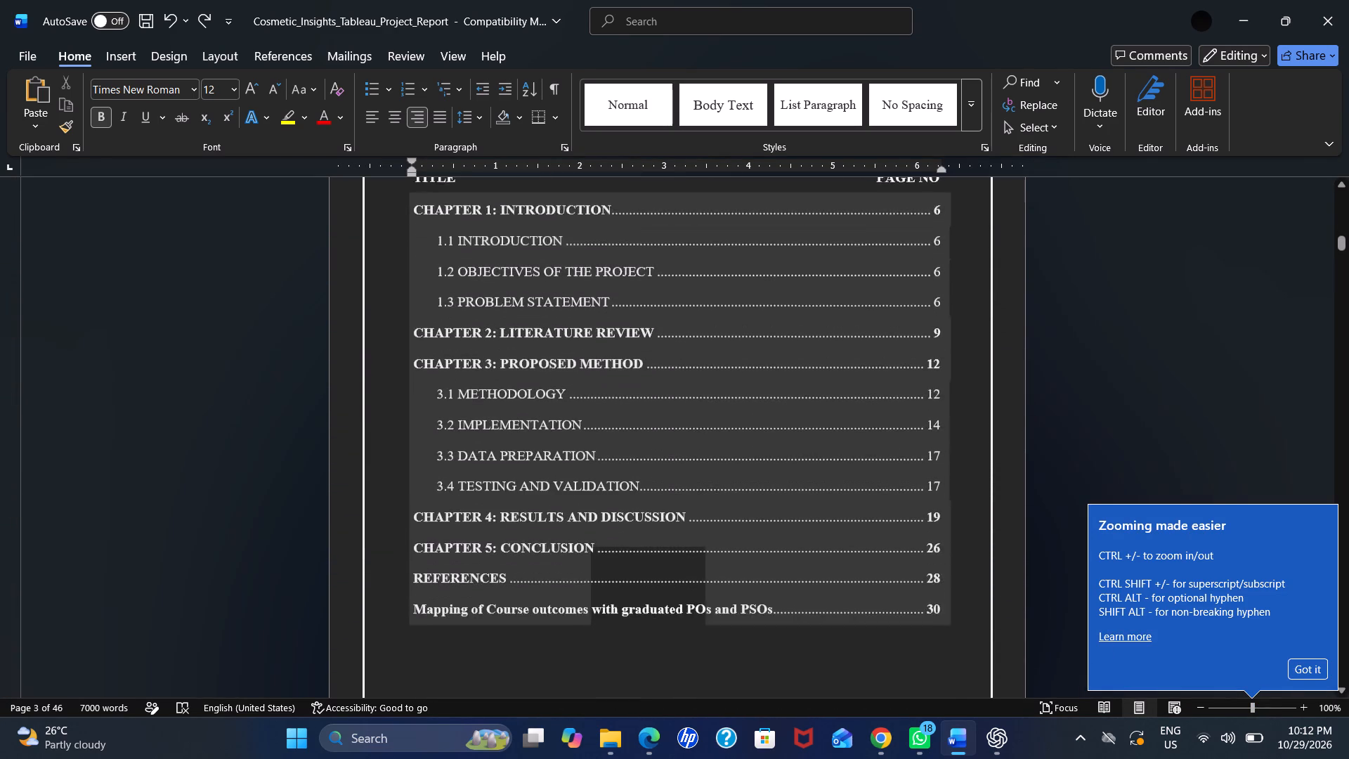
scroll(802, 558, "down", 1)
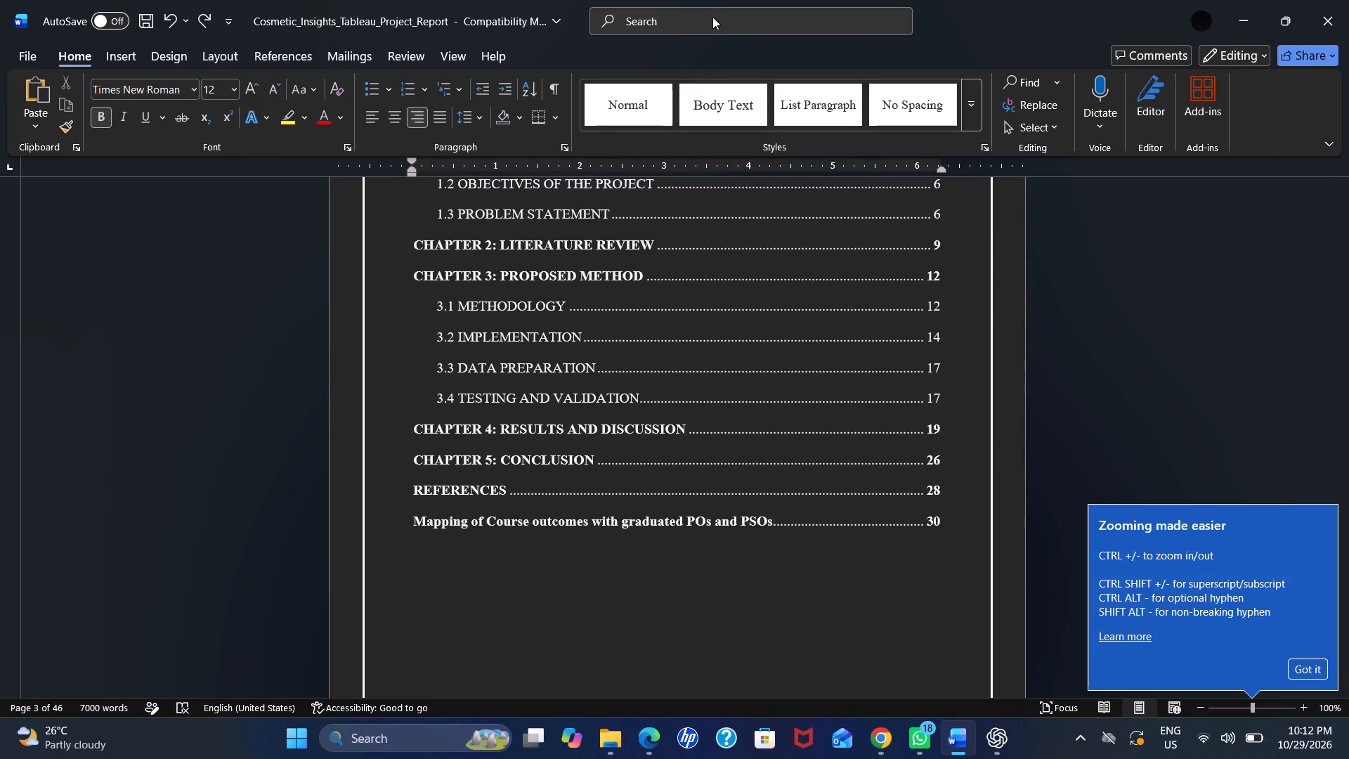
Search the commands for "page num" and apply Numbering at the cursor in the first name line under Team members.
left_click(712, 17)
key("p")
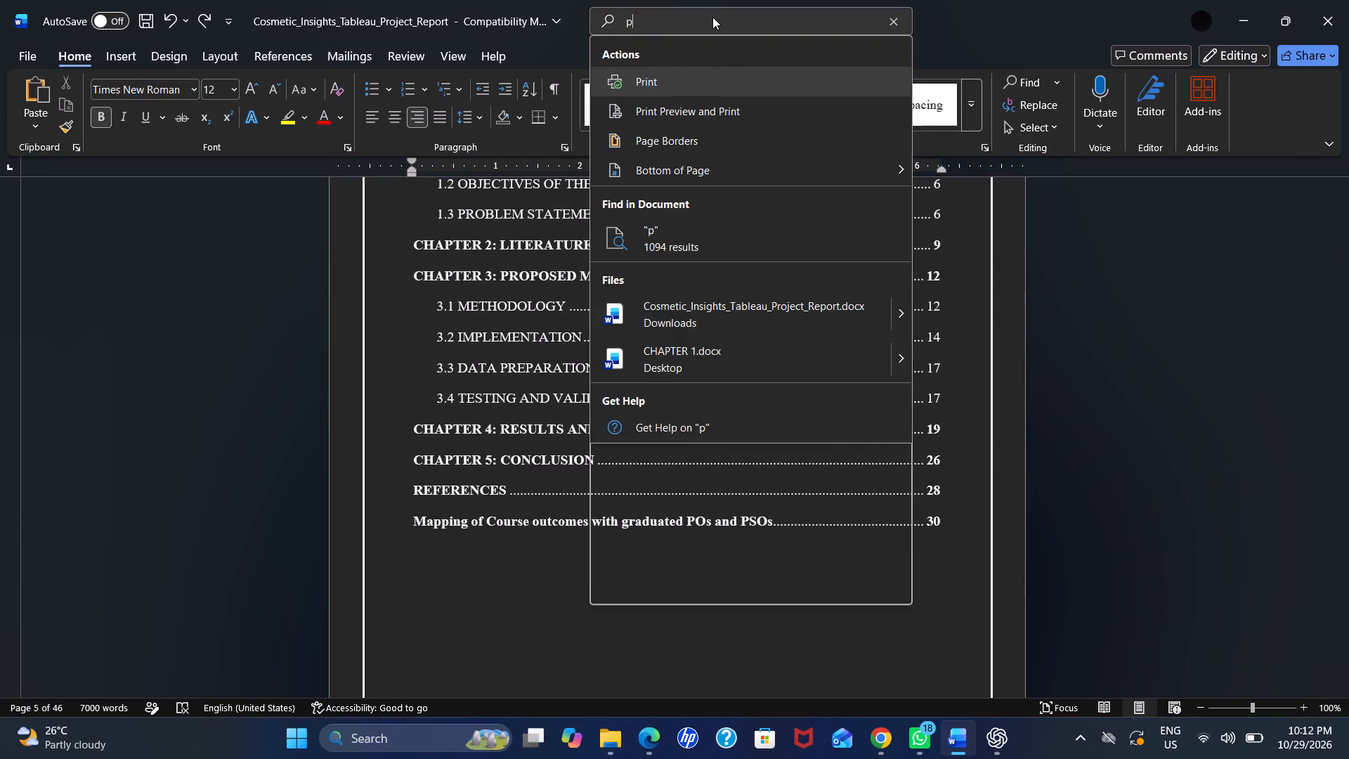
key("a")
type("ge")
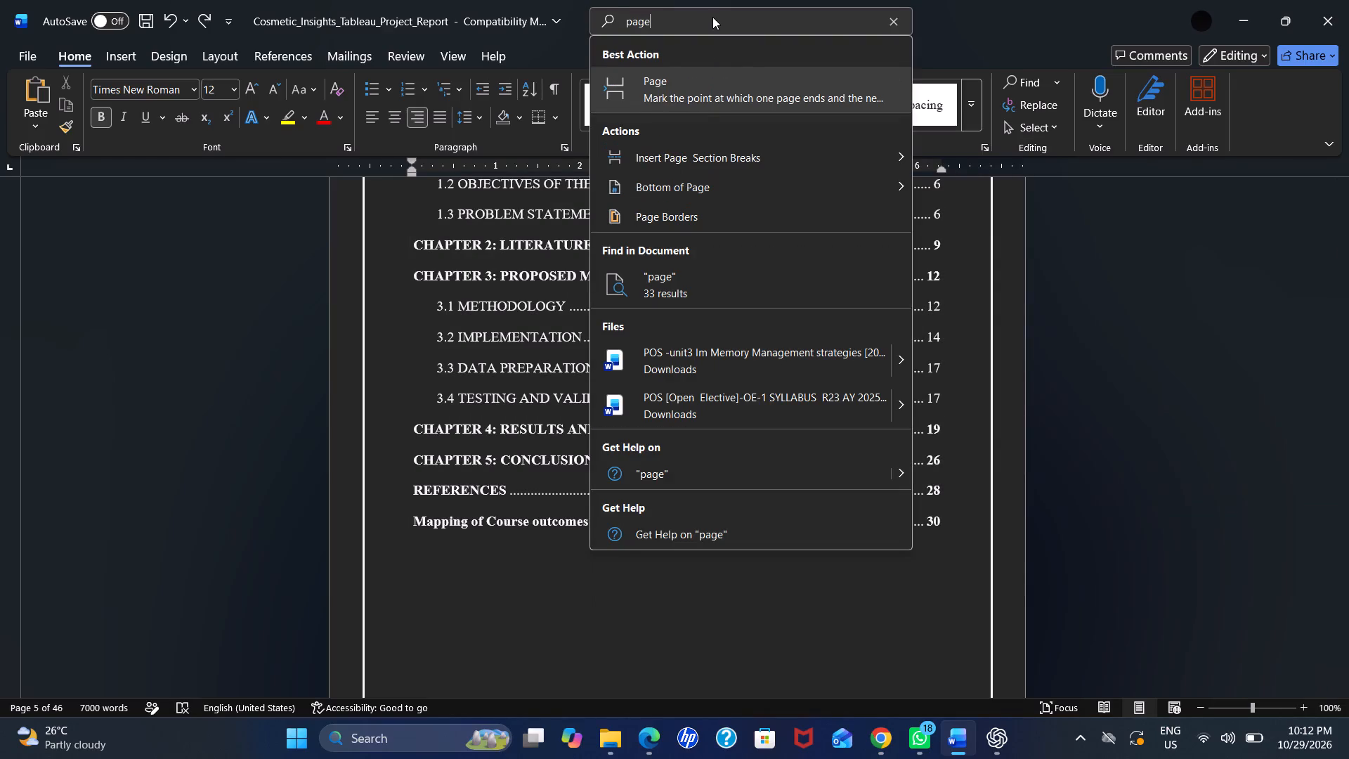
key("space")
type("num")
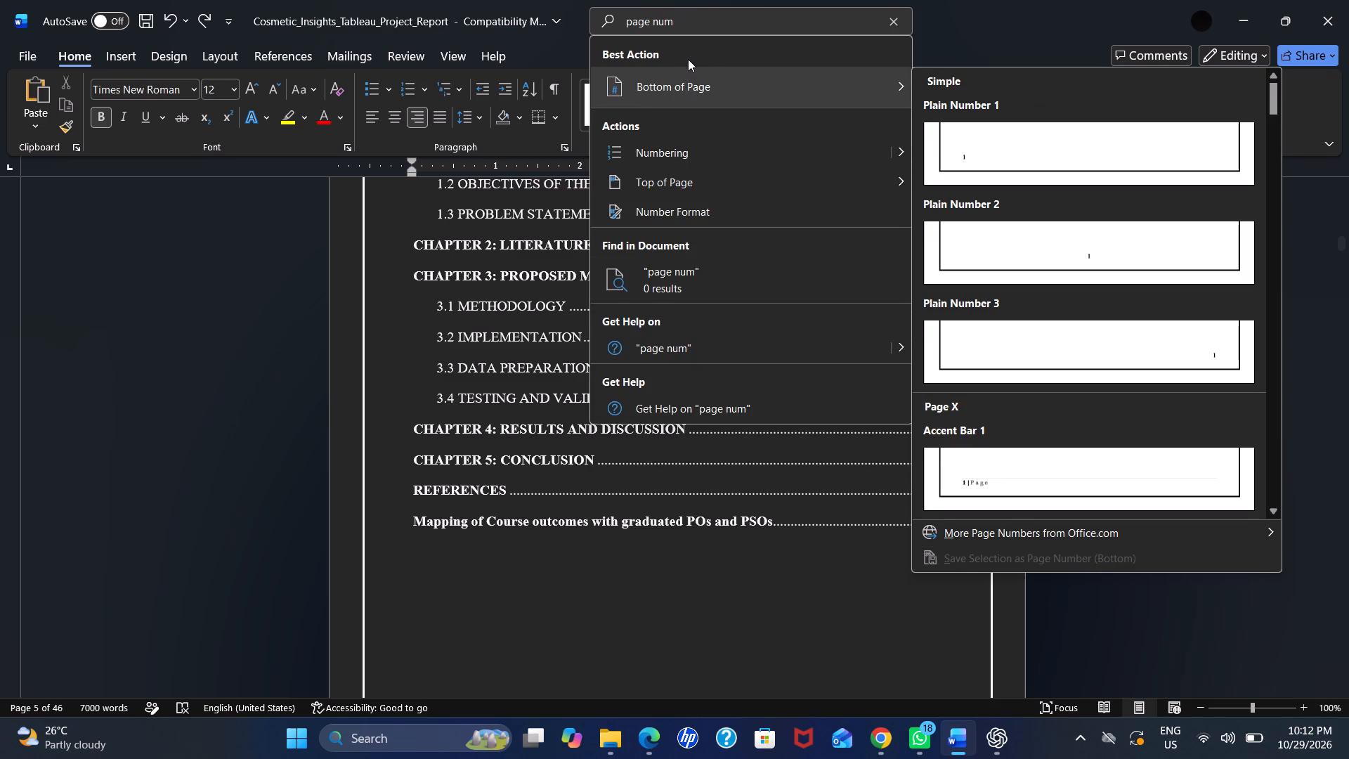
left_click(692, 150)
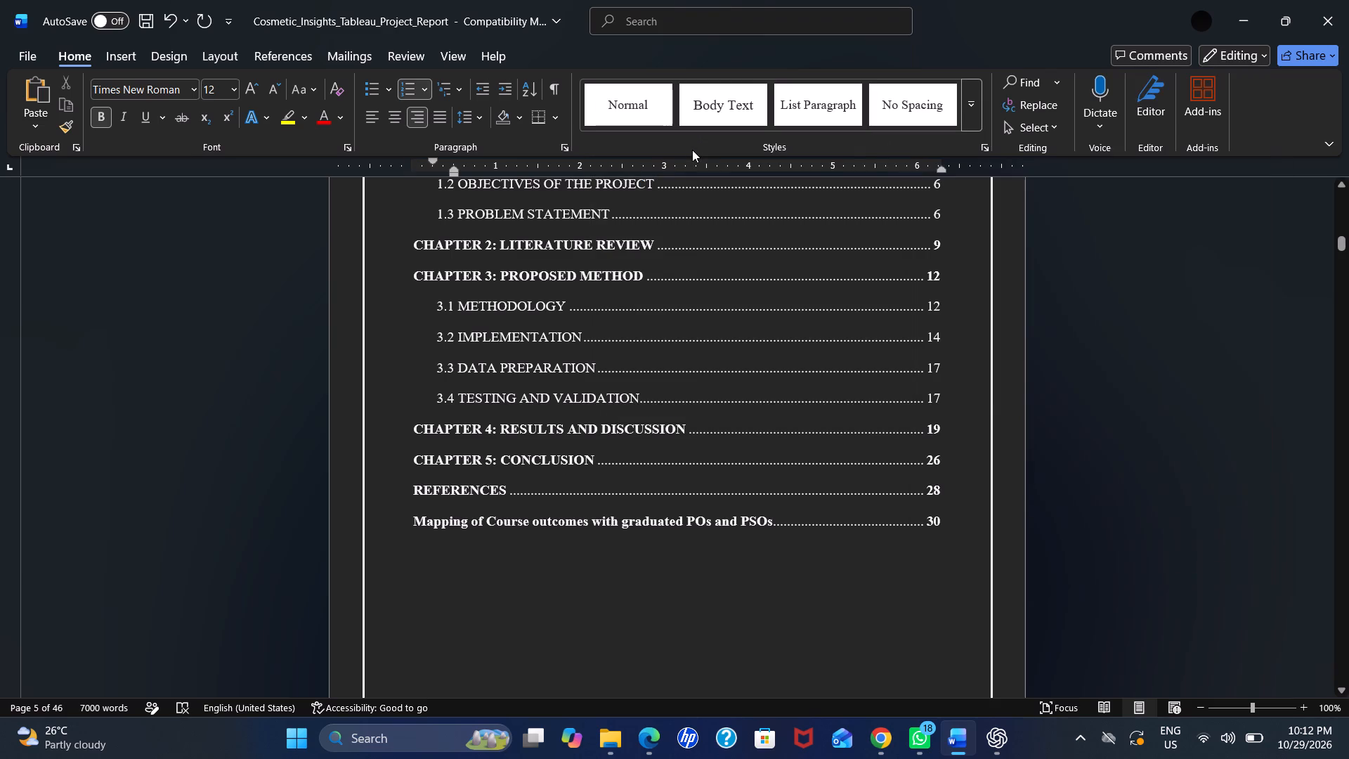
Search the commands for "page nu" and open the Add Page Numbers options.
scroll(692, 150, "down", 2)
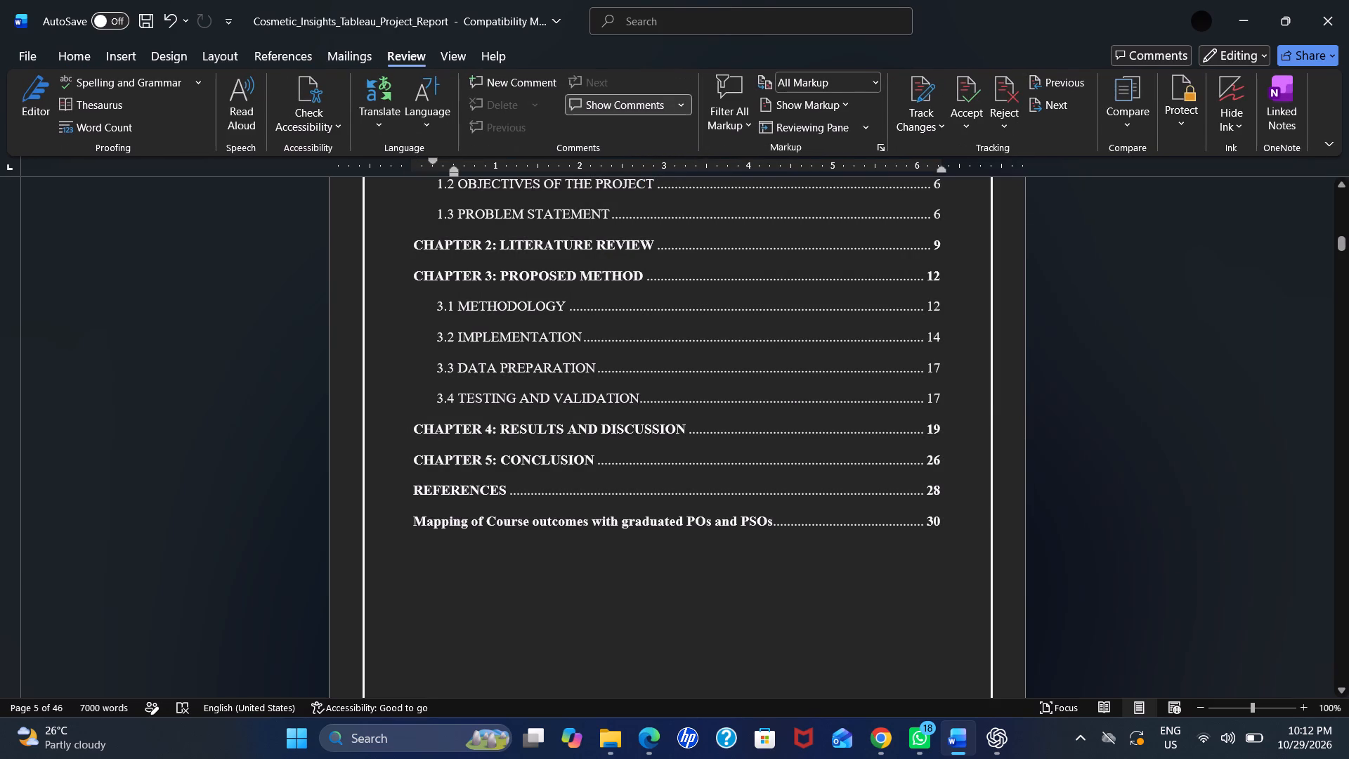
scroll(688, 625, "down", 6)
scroll(688, 625, "up", 1)
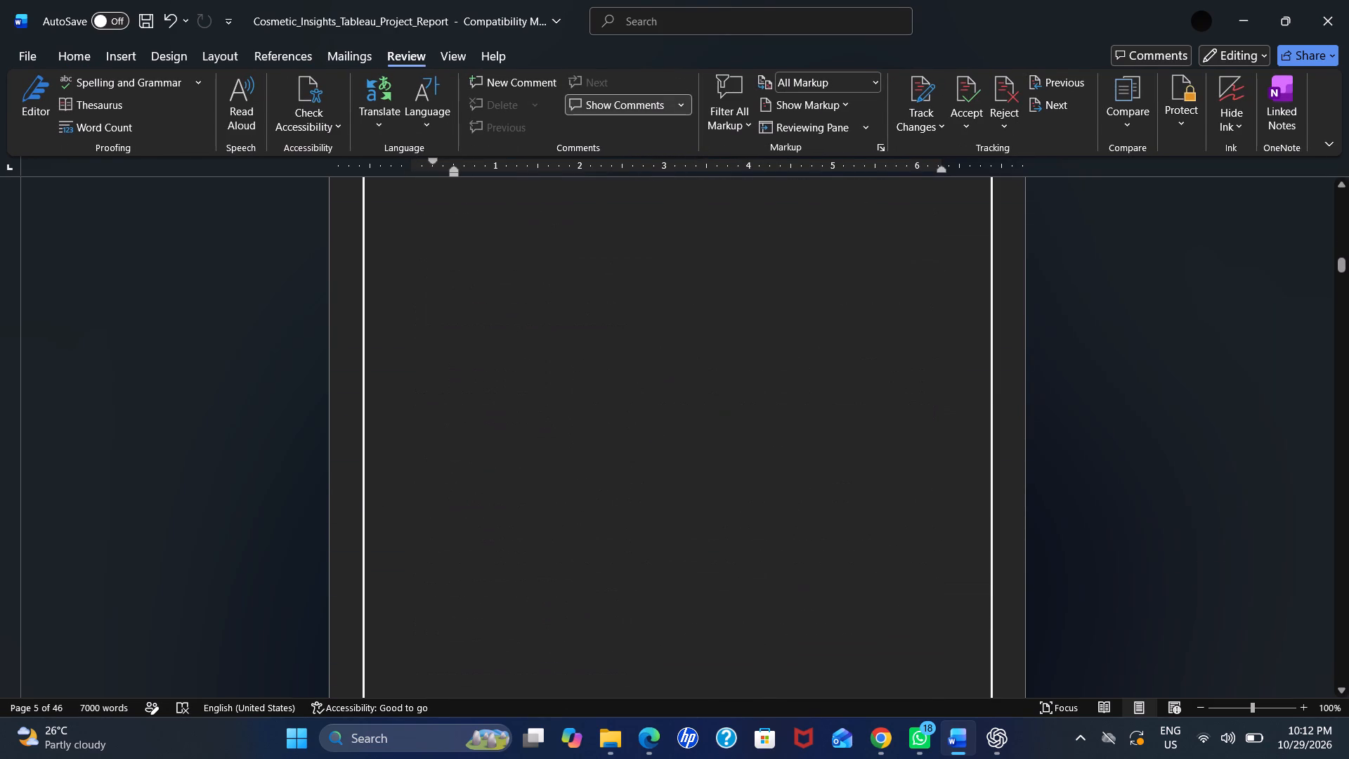
scroll(688, 625, "up", 2)
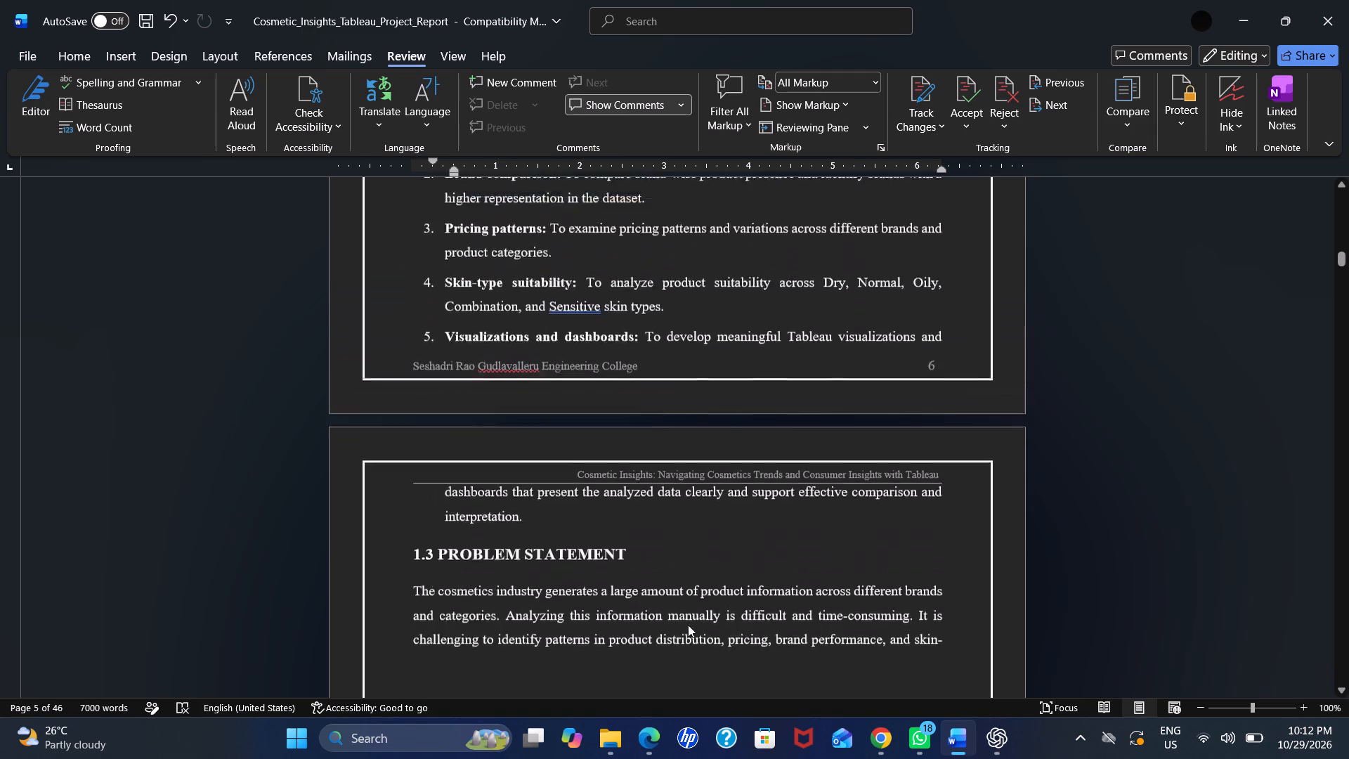
scroll(688, 625, "up", 1)
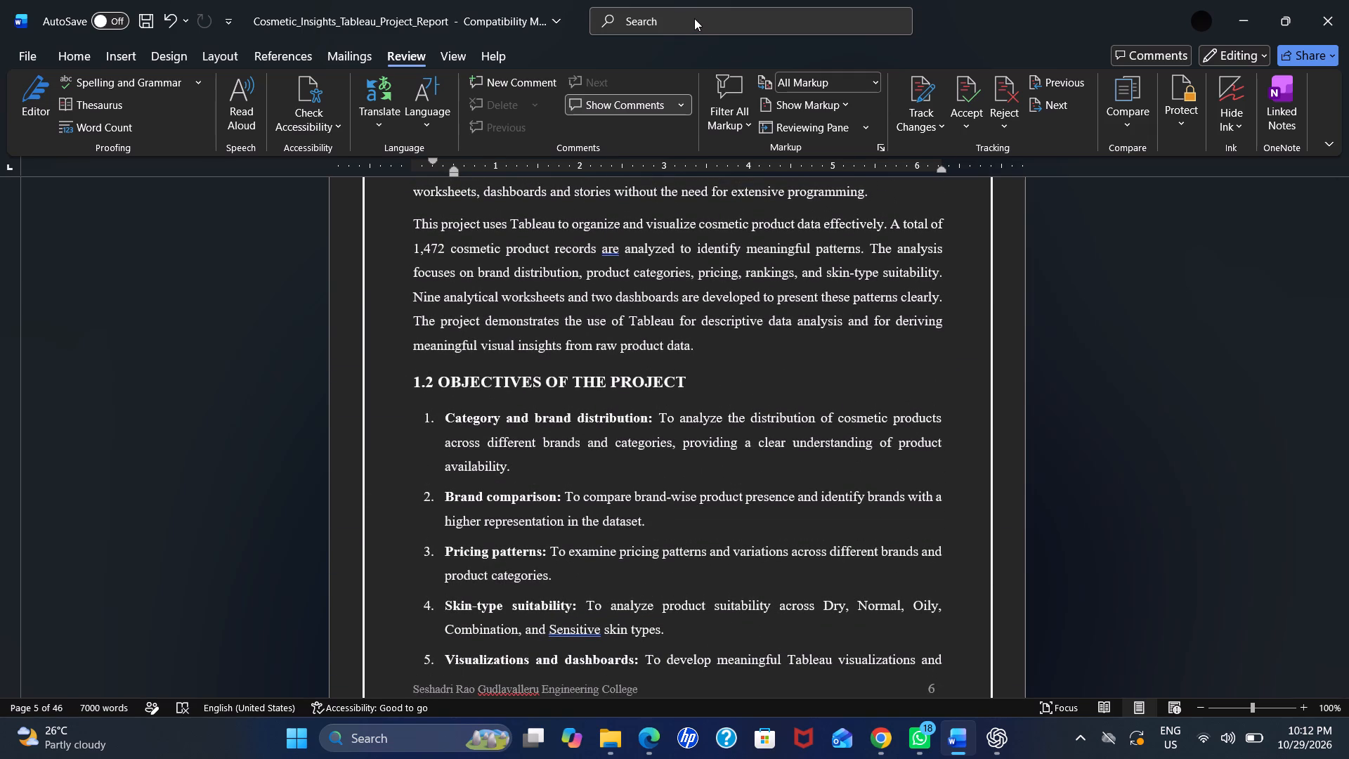
left_click(694, 18)
key("p")
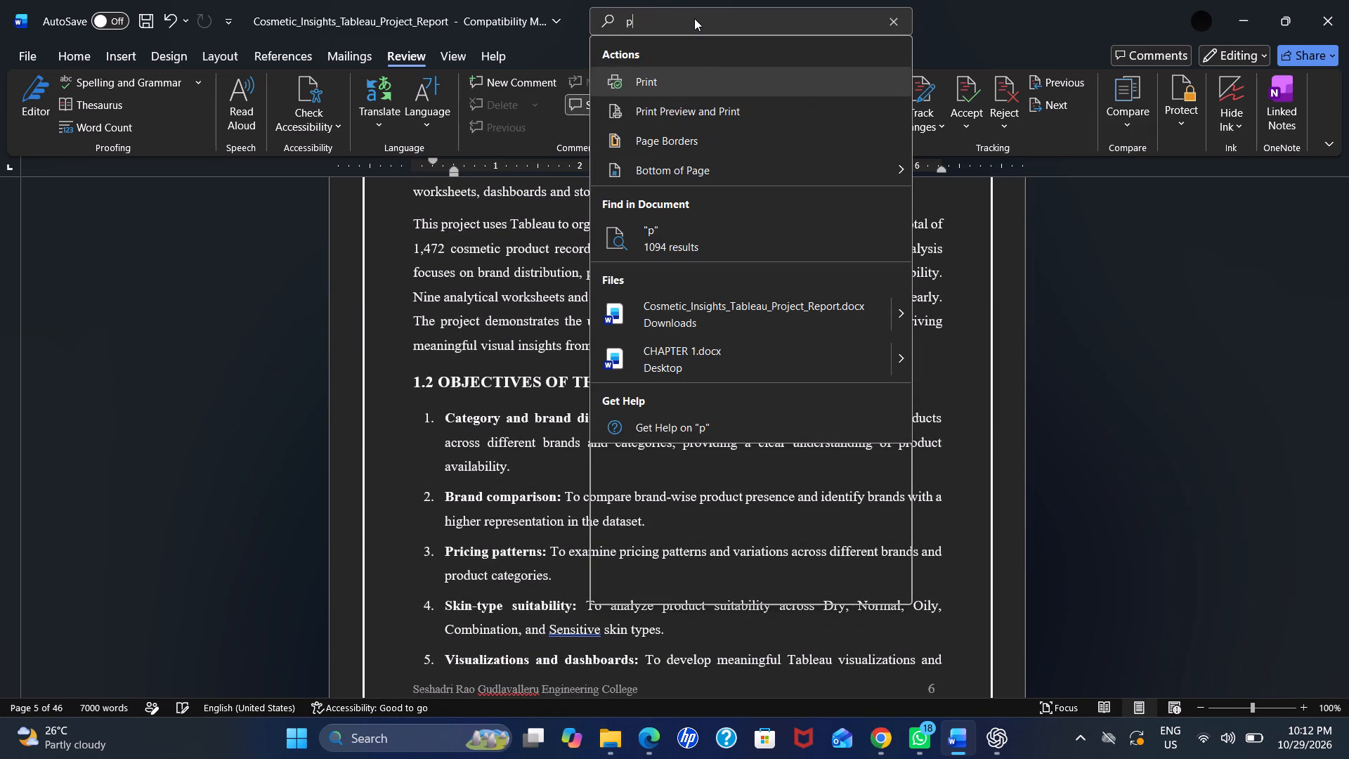
type("age")
key("space")
type("nu")
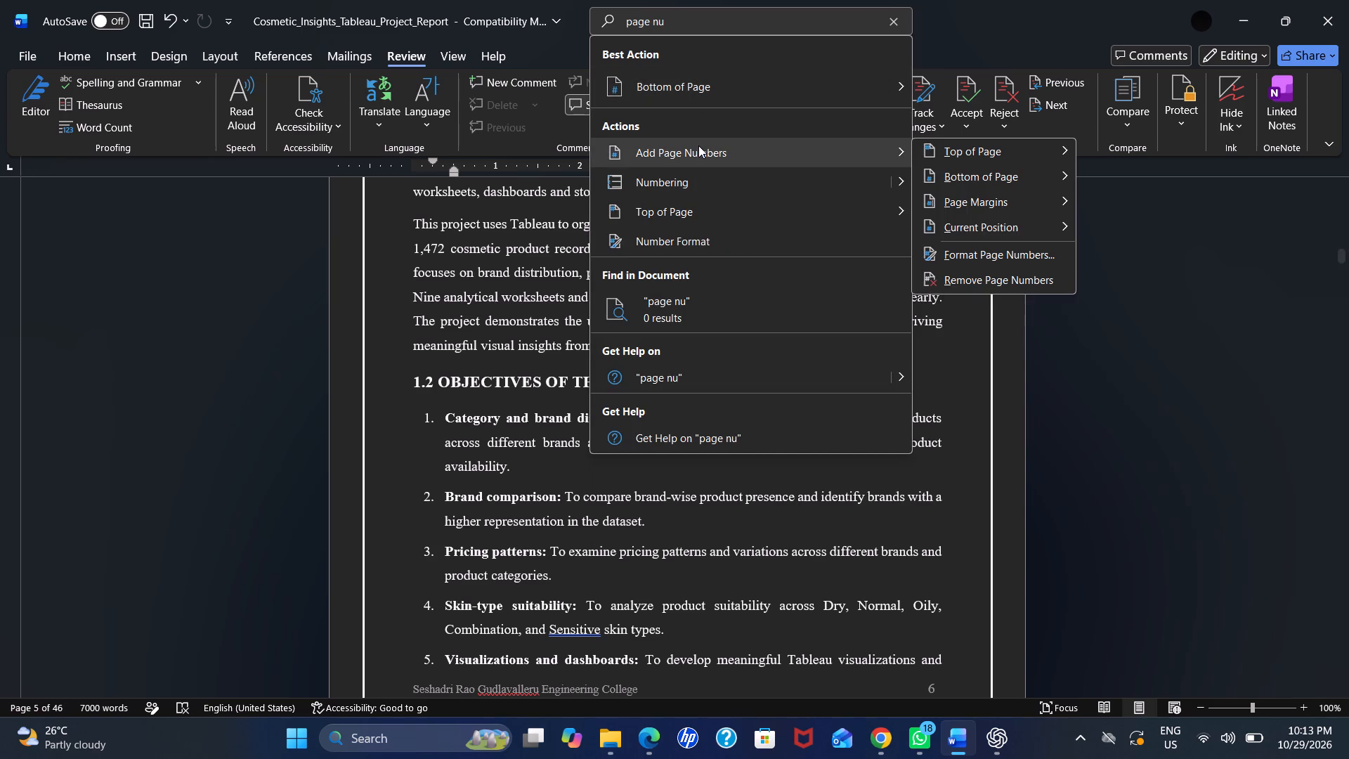
left_click(698, 145)
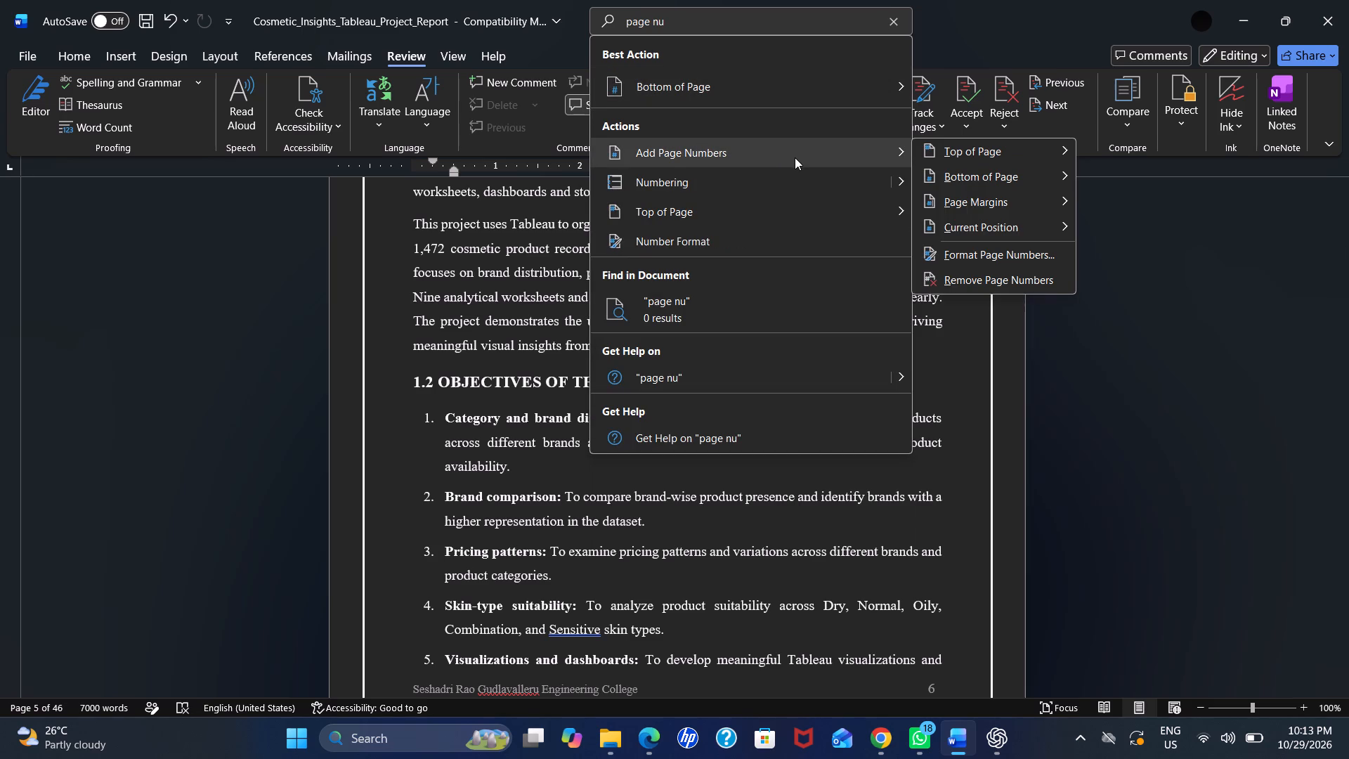